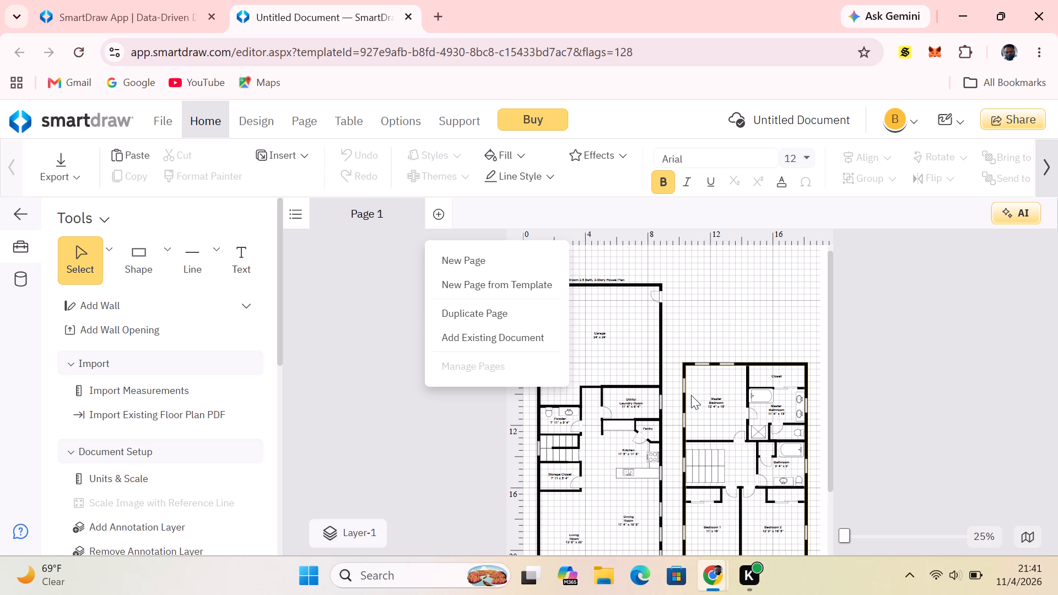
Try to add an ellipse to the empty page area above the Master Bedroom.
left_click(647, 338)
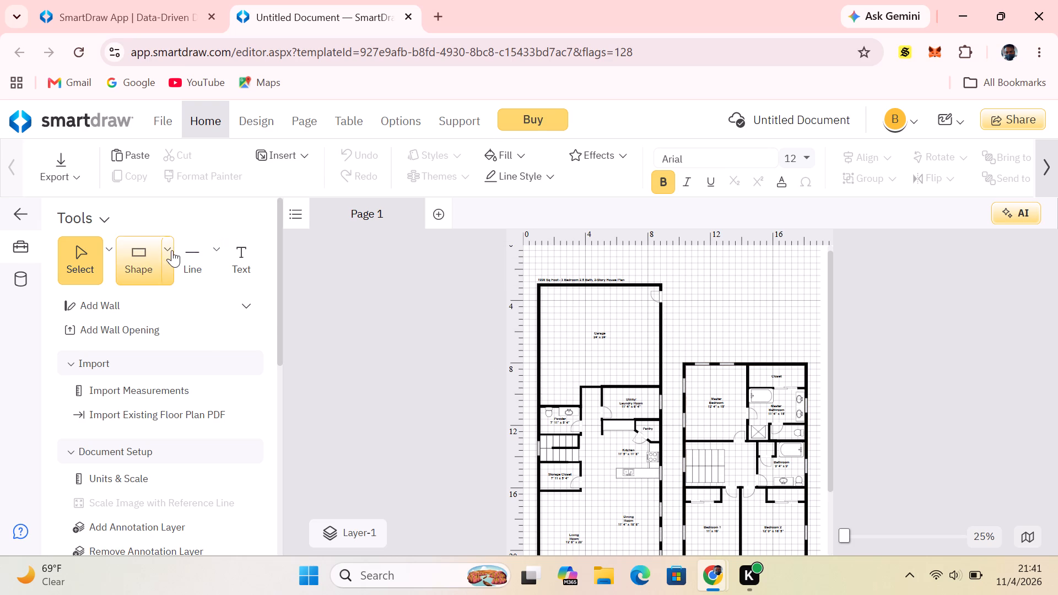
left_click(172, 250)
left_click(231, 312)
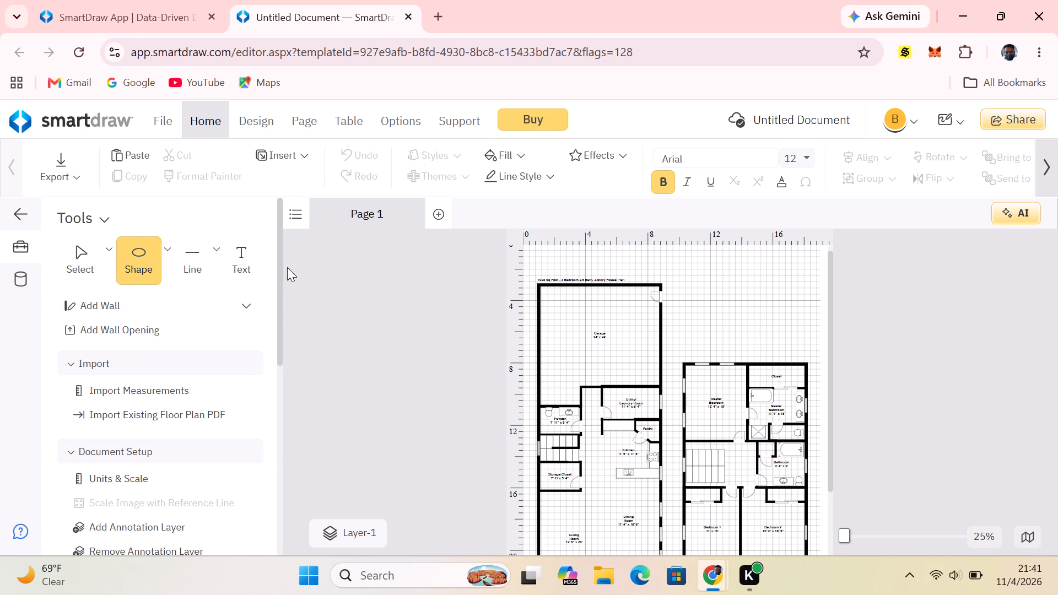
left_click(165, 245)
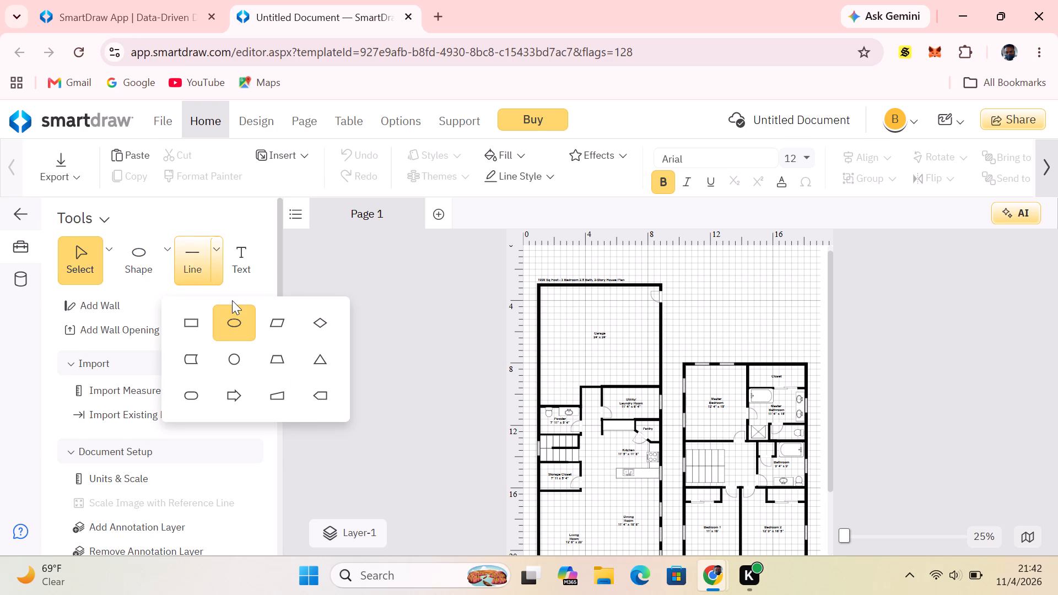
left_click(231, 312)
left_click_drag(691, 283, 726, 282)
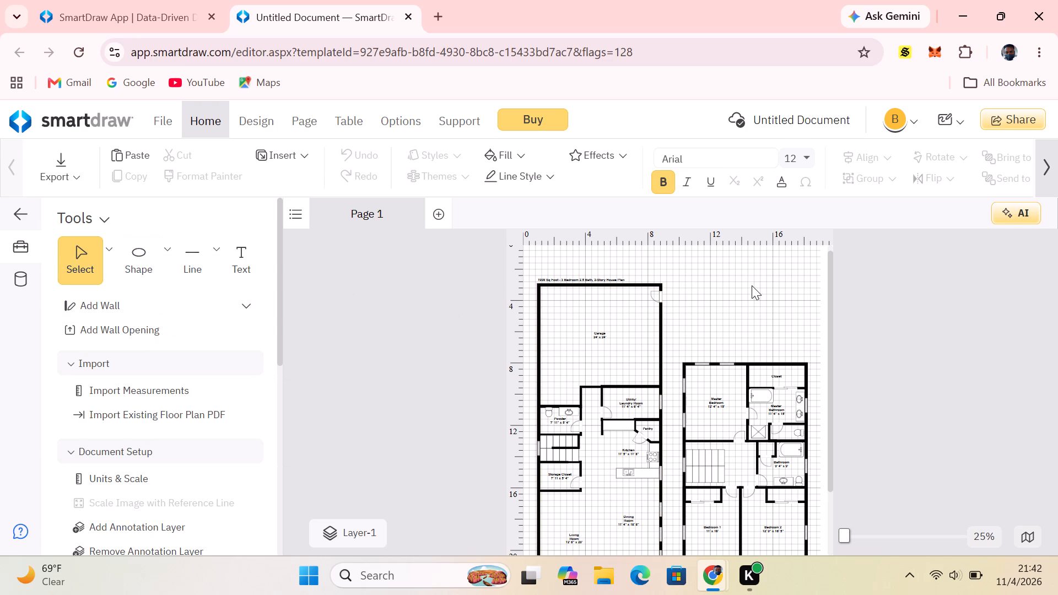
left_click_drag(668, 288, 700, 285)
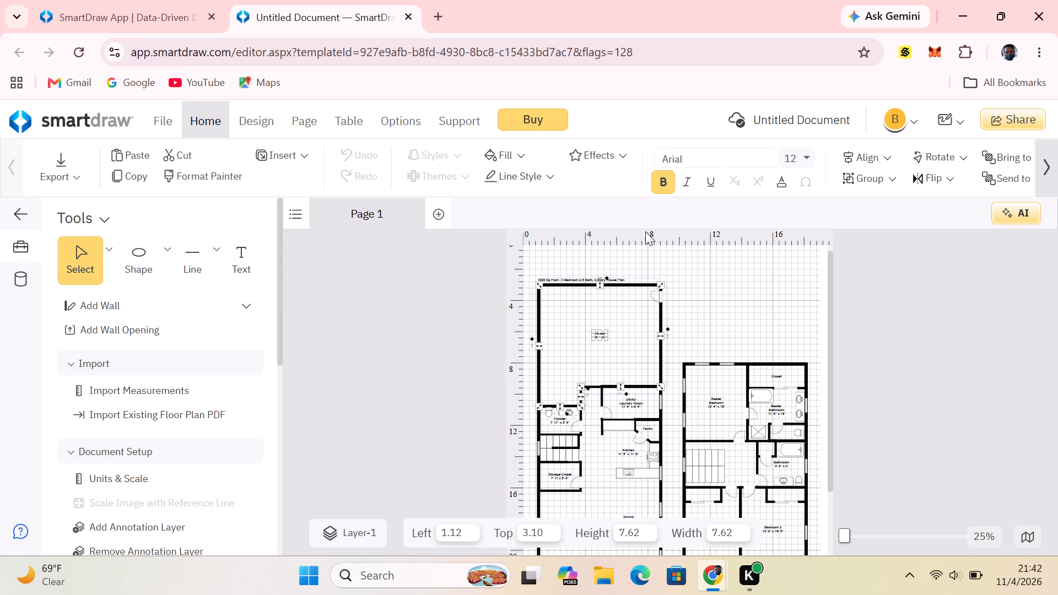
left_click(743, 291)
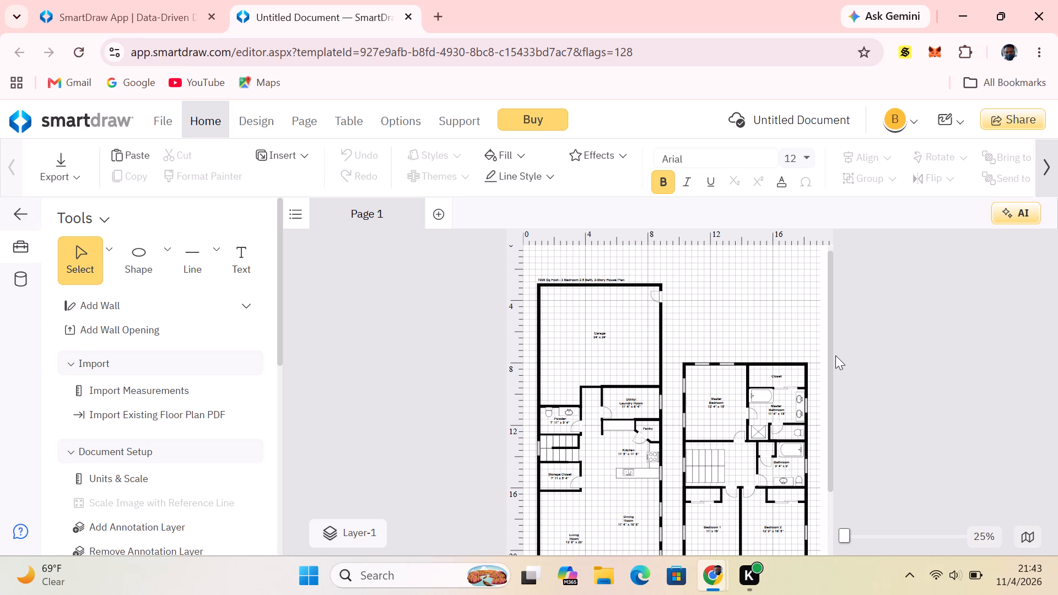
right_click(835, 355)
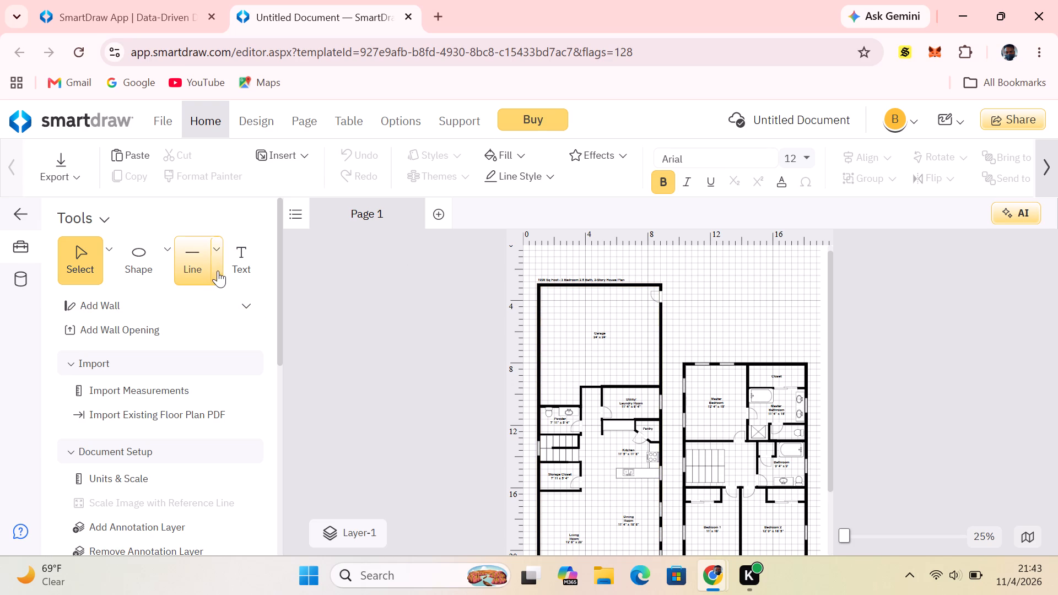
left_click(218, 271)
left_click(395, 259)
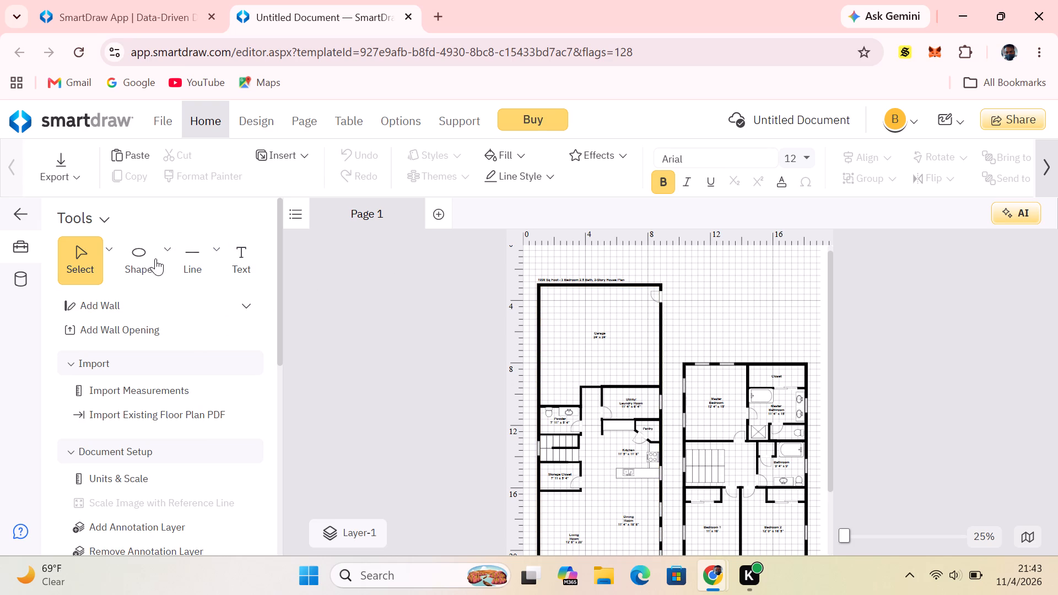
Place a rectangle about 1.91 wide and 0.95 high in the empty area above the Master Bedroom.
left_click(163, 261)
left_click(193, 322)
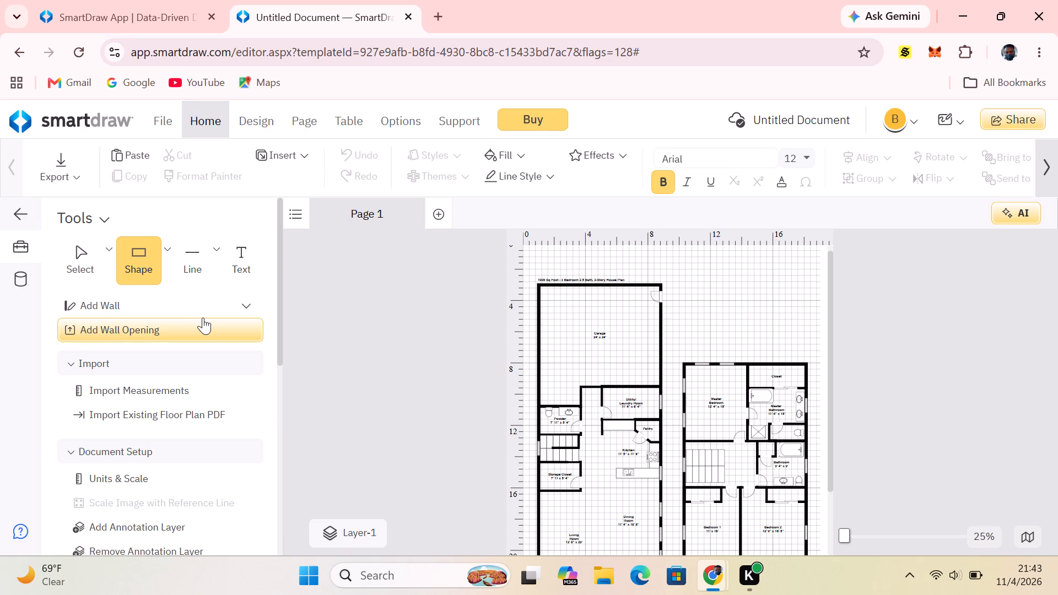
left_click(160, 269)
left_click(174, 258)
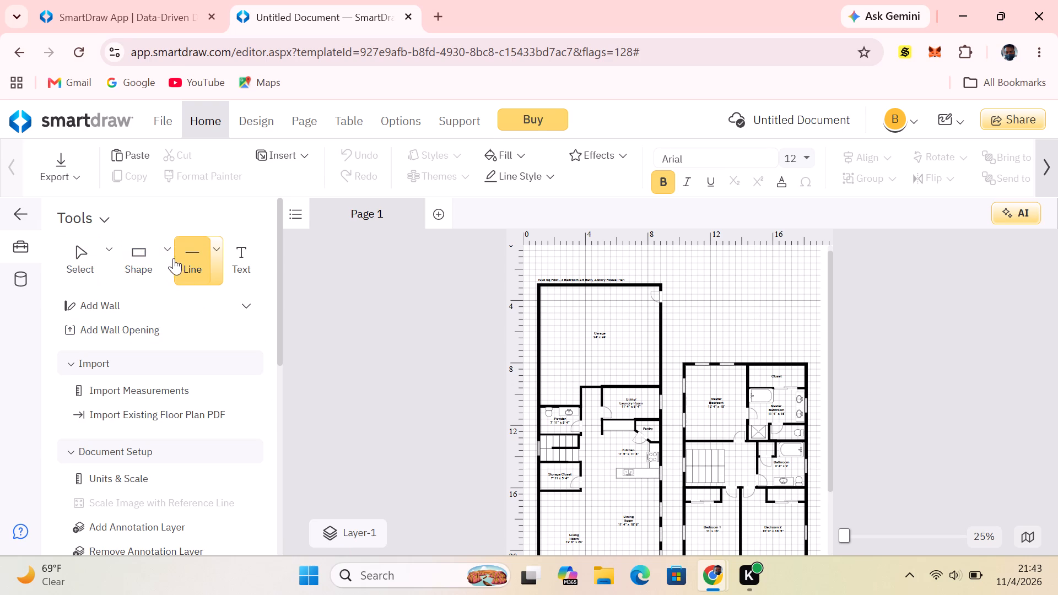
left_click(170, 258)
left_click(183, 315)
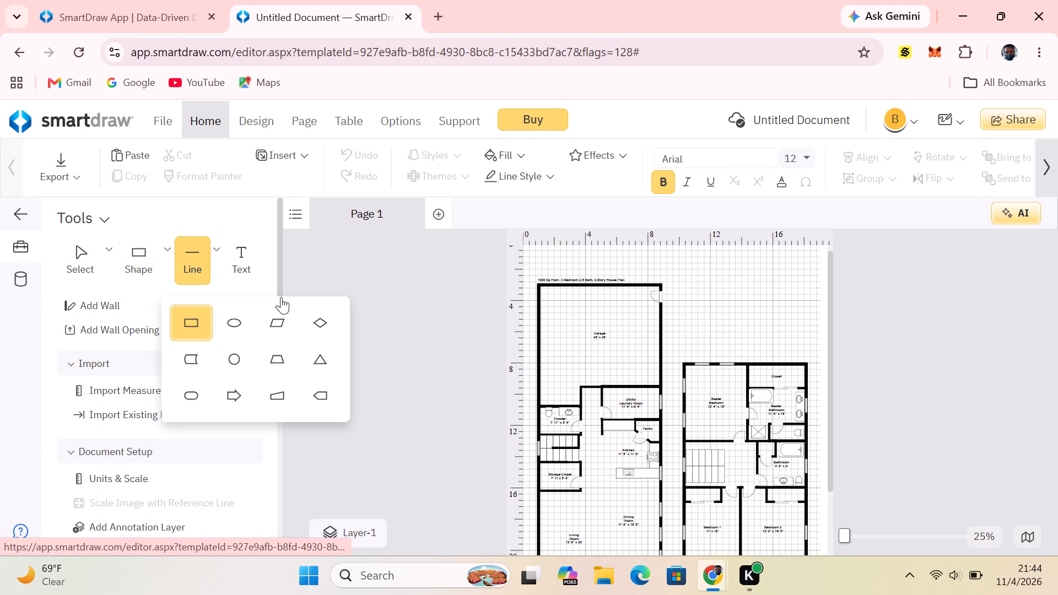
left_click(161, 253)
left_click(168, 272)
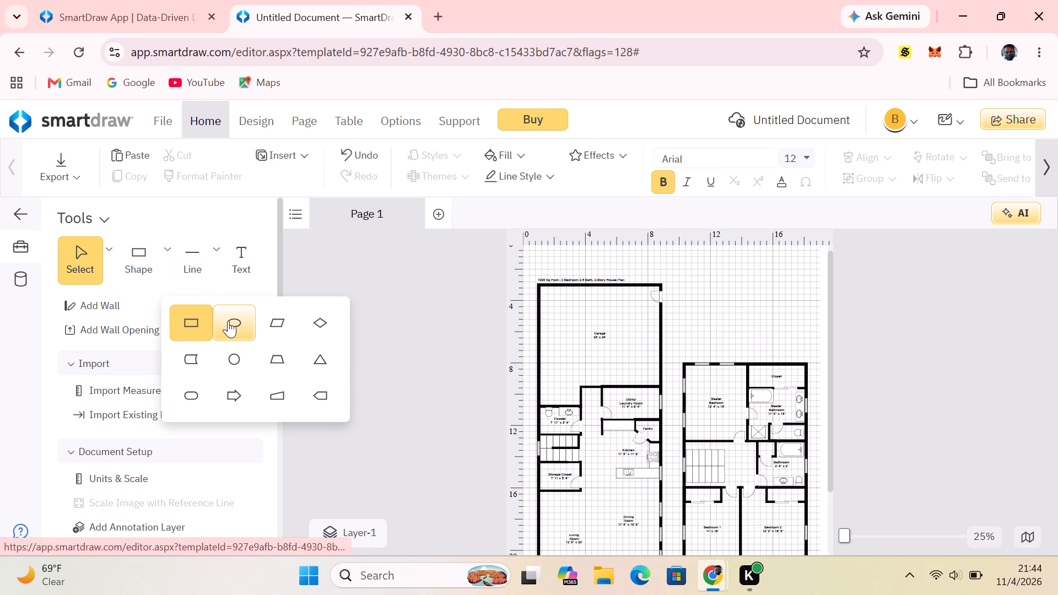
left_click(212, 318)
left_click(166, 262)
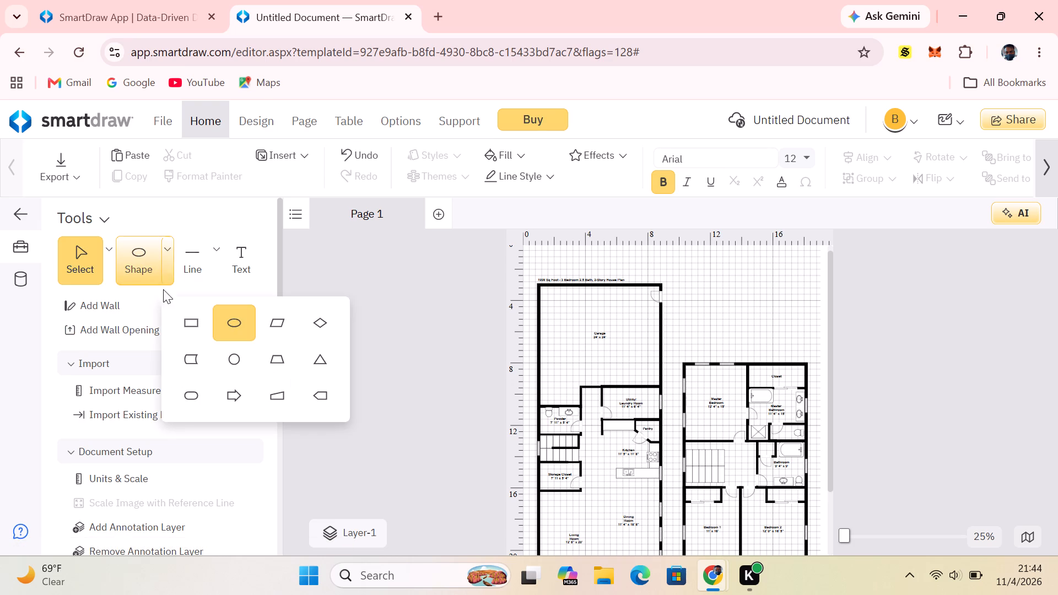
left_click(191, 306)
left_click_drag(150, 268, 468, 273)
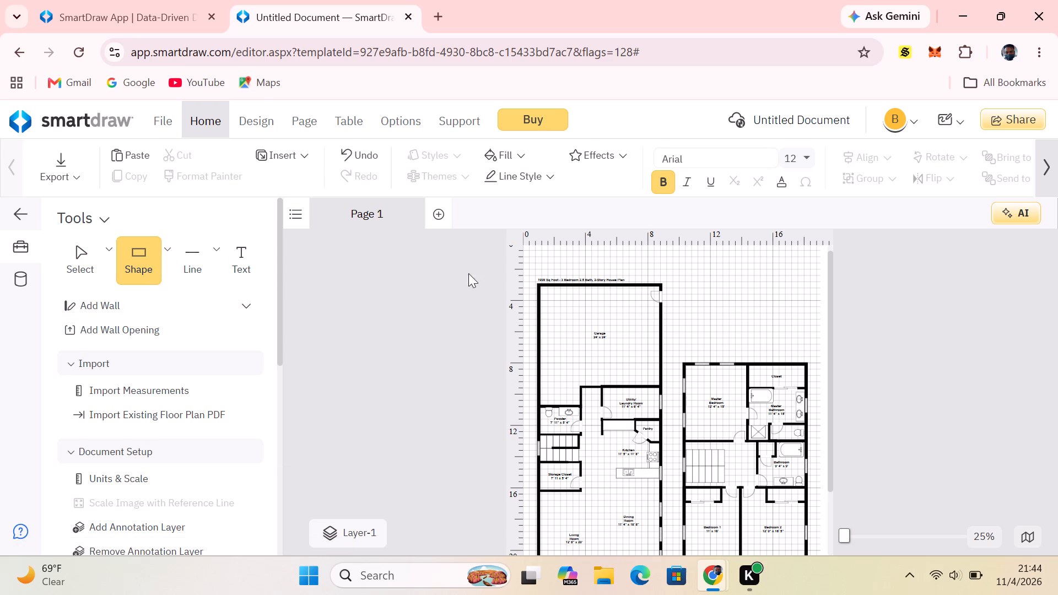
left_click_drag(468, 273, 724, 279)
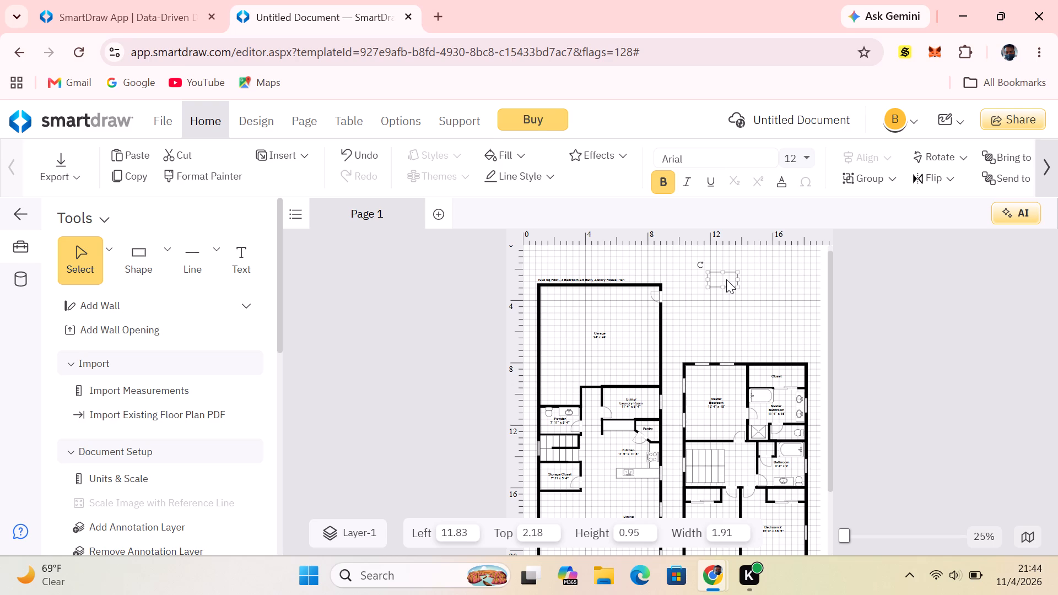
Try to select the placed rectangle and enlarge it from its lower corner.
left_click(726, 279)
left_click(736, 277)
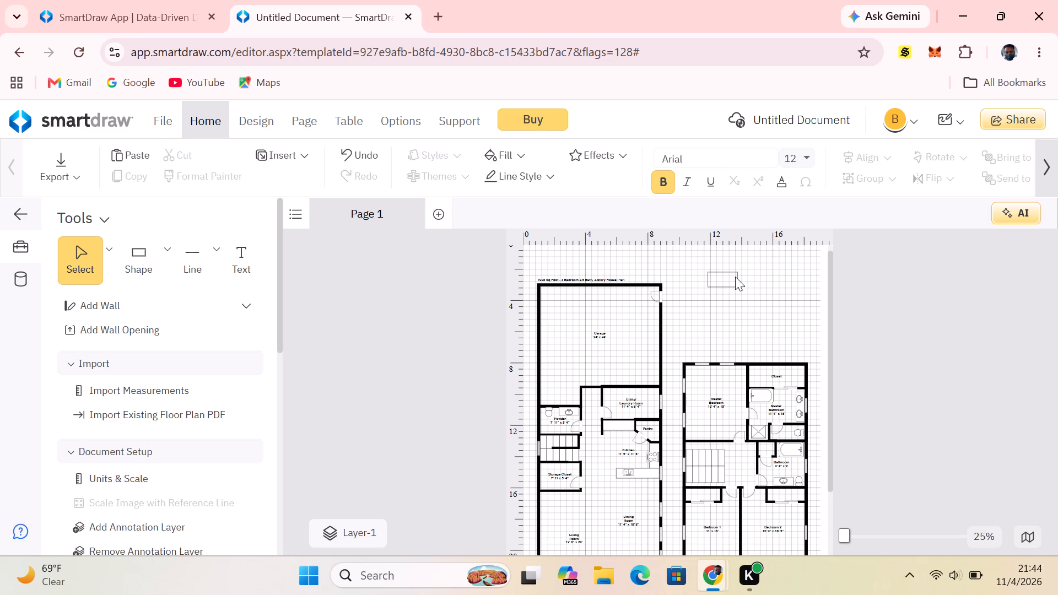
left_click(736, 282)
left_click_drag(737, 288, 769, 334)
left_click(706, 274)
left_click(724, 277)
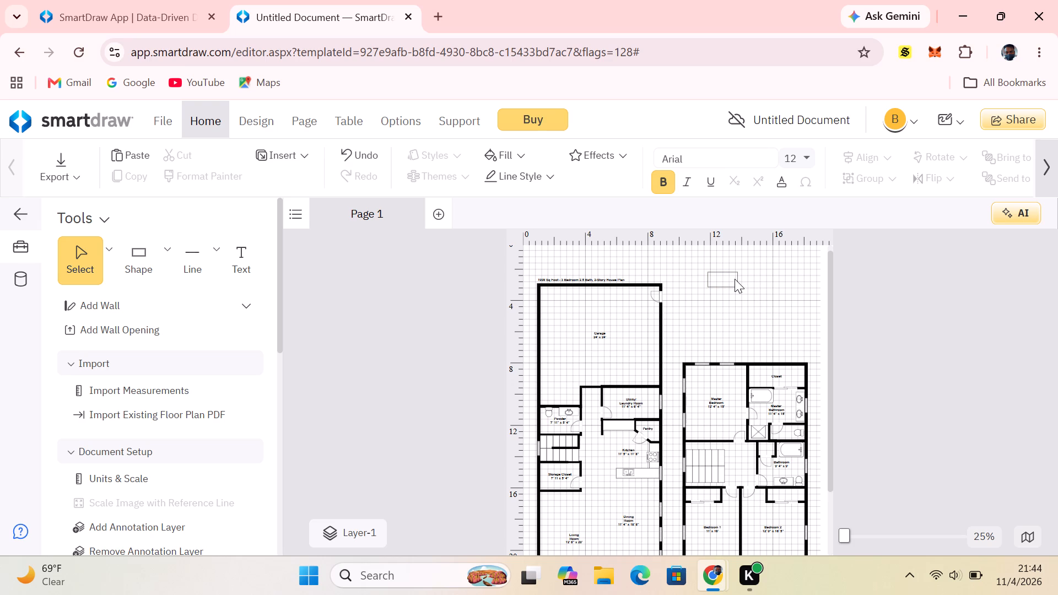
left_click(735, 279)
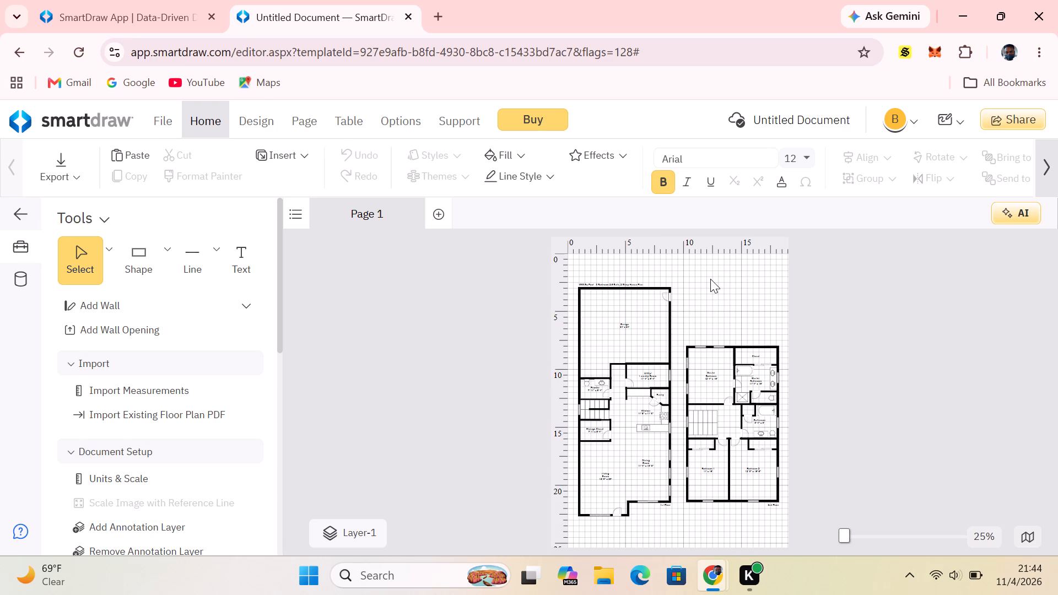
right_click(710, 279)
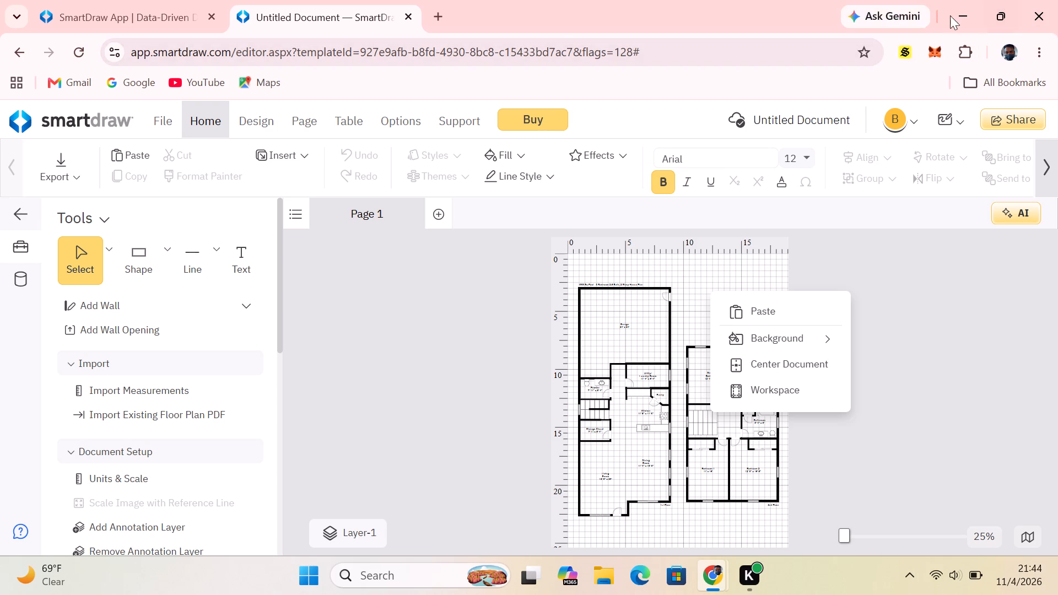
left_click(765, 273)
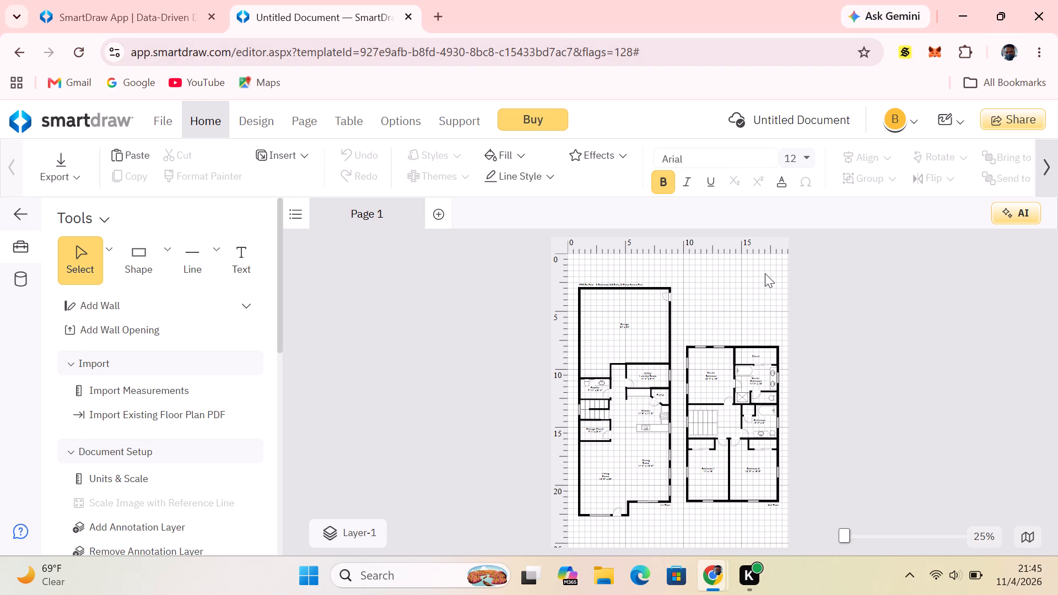
Move the Garage label out of its room into the empty area above the Master Bedroom, at about 11.57 left and 4.51 top.
right_click(611, 334)
left_click_drag(623, 323, 627, 323)
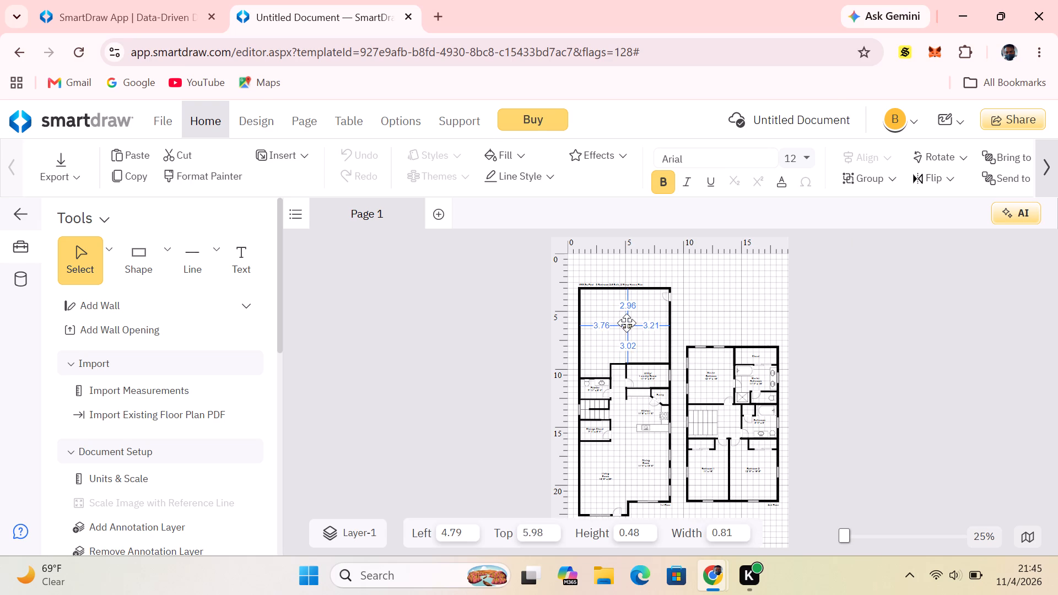
left_click_drag(627, 323, 705, 306)
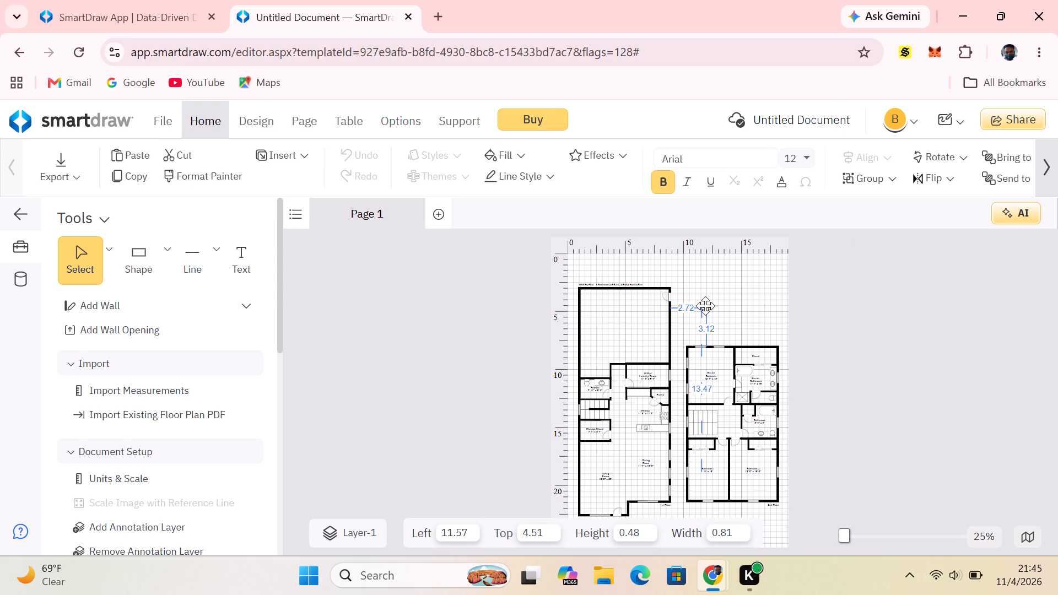
left_click_drag(705, 306, 706, 305)
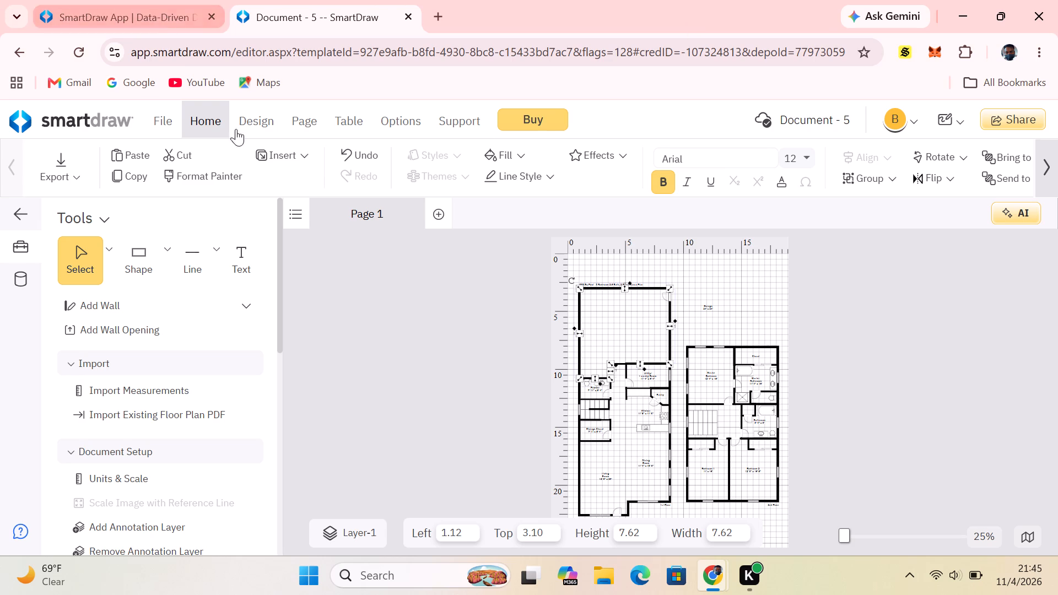
Place a rectangle about 1.91 wide and 0.95 high above the Master Bedroom, at about 13.20 left and 2.54 top.
left_click(170, 239)
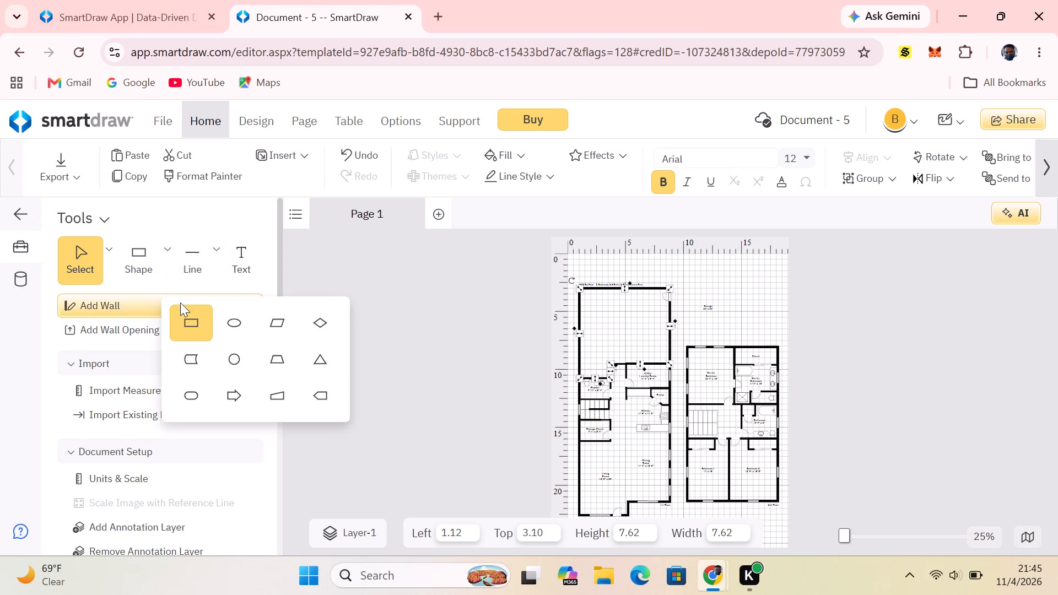
left_click(183, 304)
left_click(149, 255)
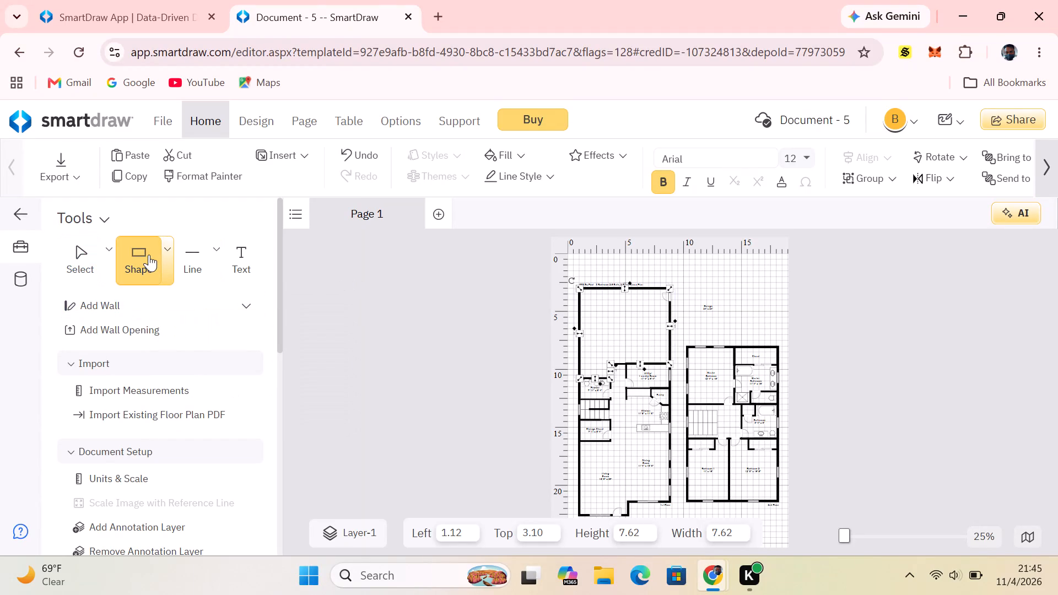
left_click_drag(718, 267, 735, 297)
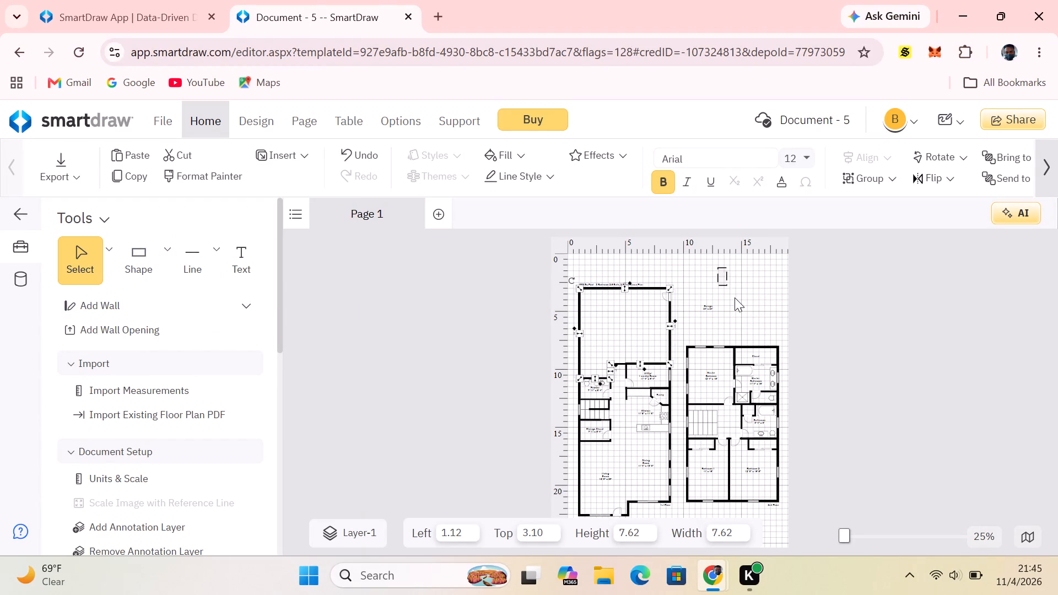
left_click_drag(735, 297, 744, 309)
left_click(155, 253)
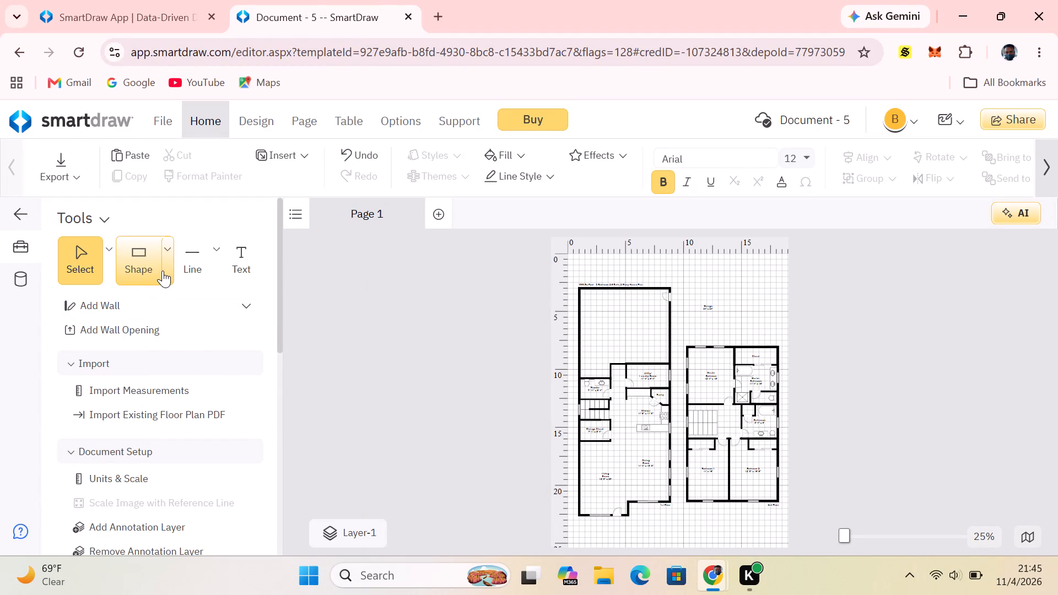
left_click(163, 269)
left_click_drag(174, 312, 521, 299)
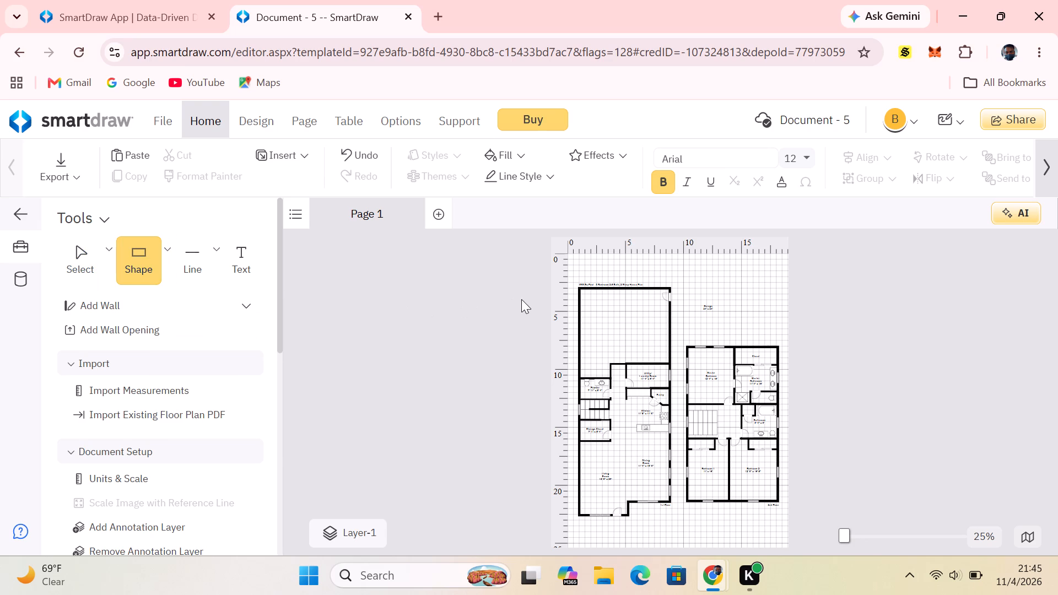
left_click_drag(521, 299, 731, 280)
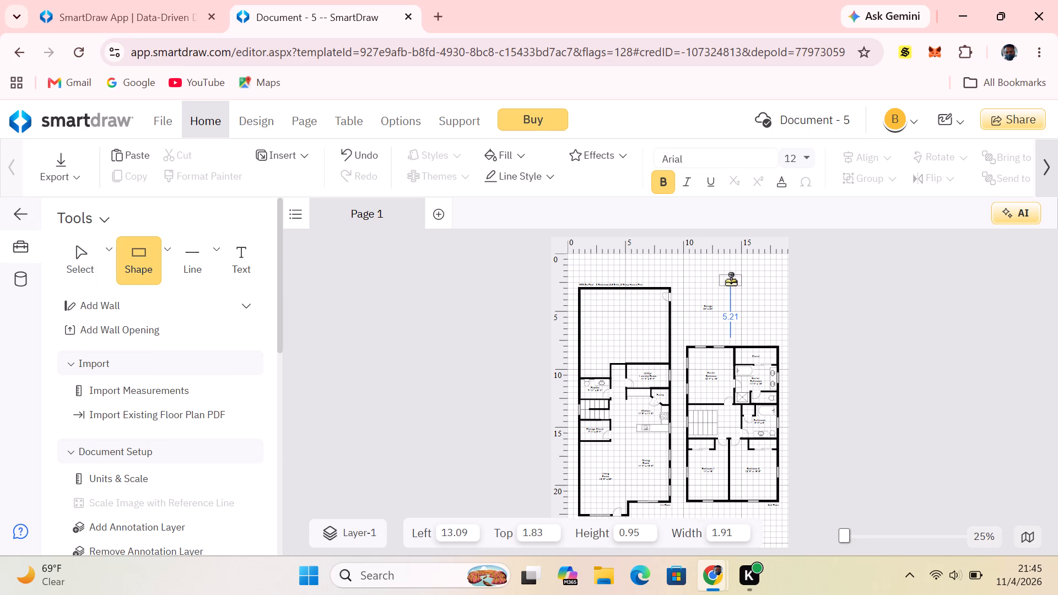
left_click_drag(731, 280, 731, 288)
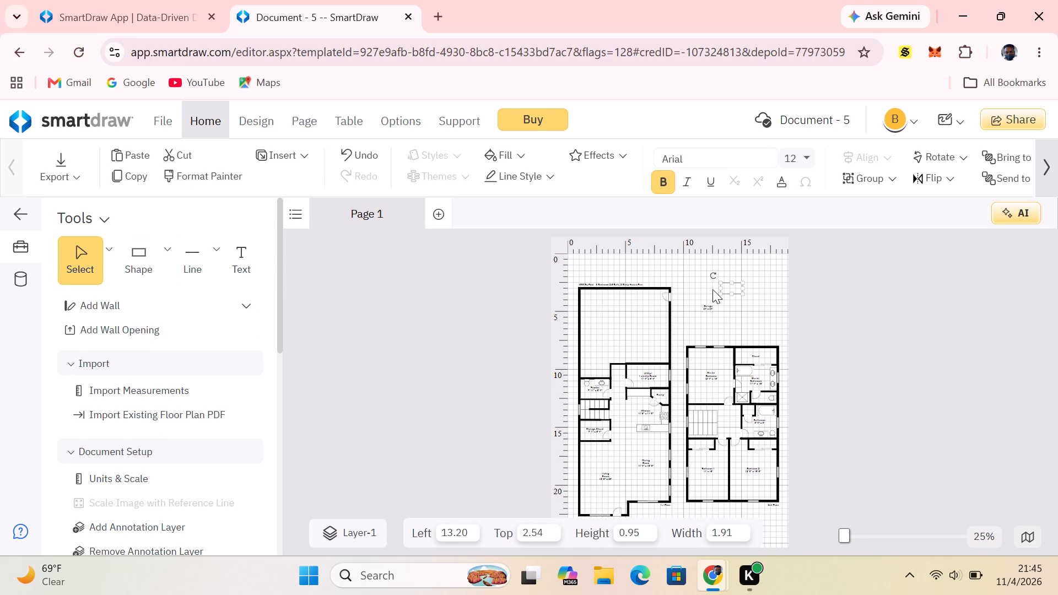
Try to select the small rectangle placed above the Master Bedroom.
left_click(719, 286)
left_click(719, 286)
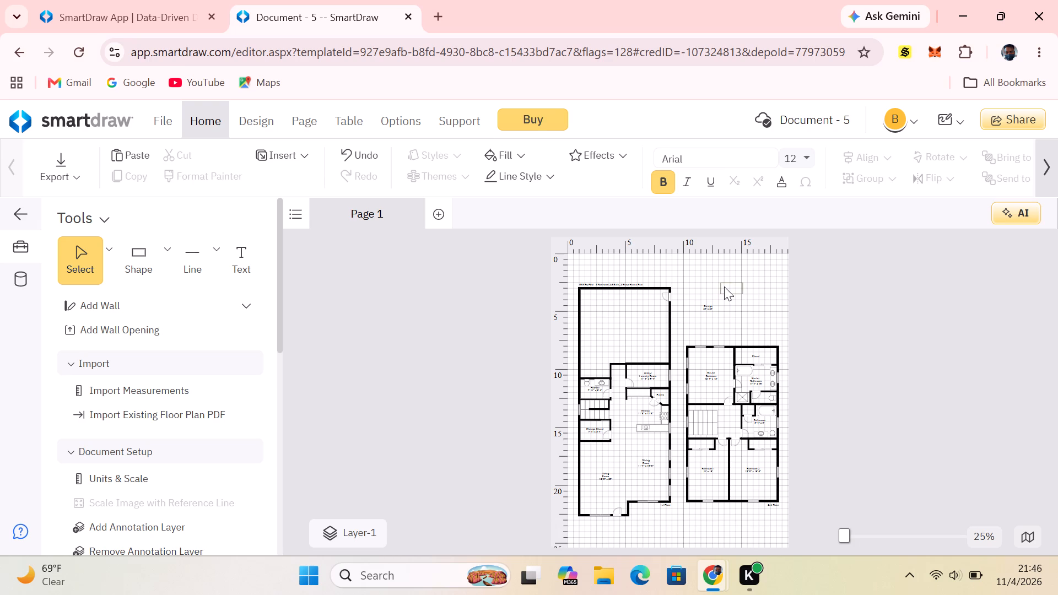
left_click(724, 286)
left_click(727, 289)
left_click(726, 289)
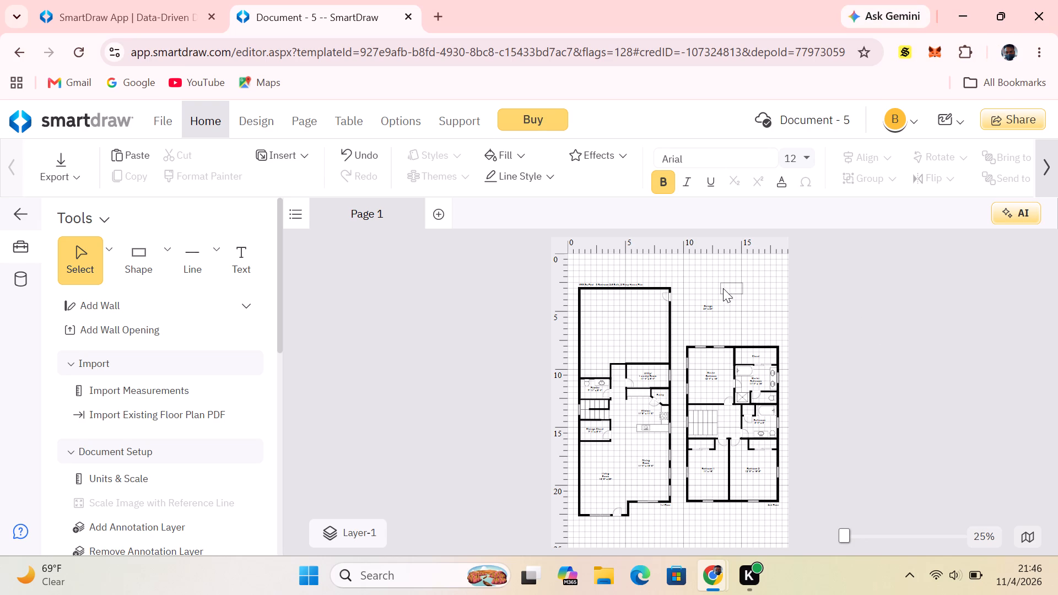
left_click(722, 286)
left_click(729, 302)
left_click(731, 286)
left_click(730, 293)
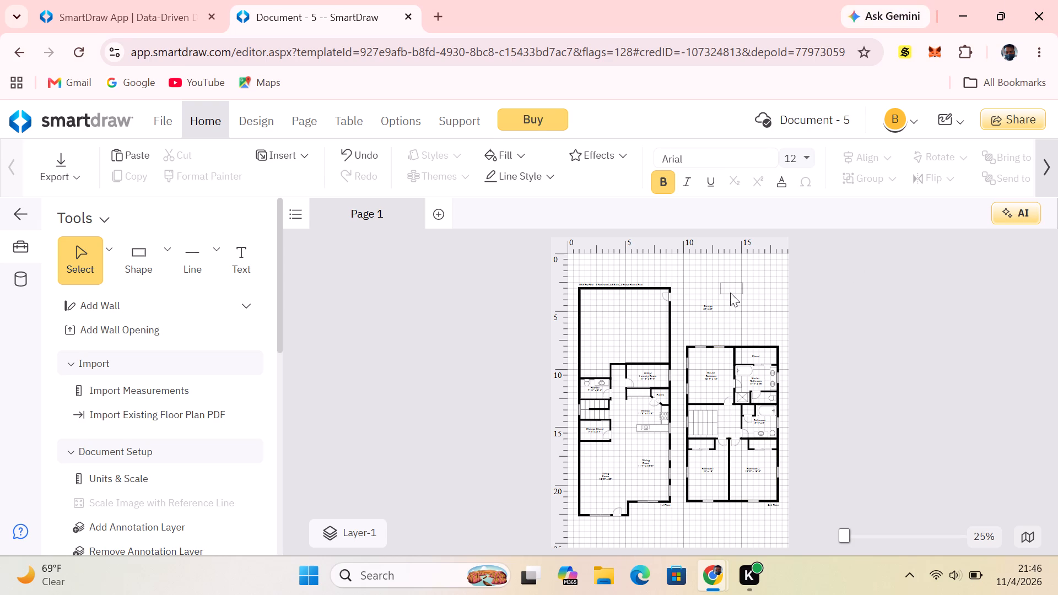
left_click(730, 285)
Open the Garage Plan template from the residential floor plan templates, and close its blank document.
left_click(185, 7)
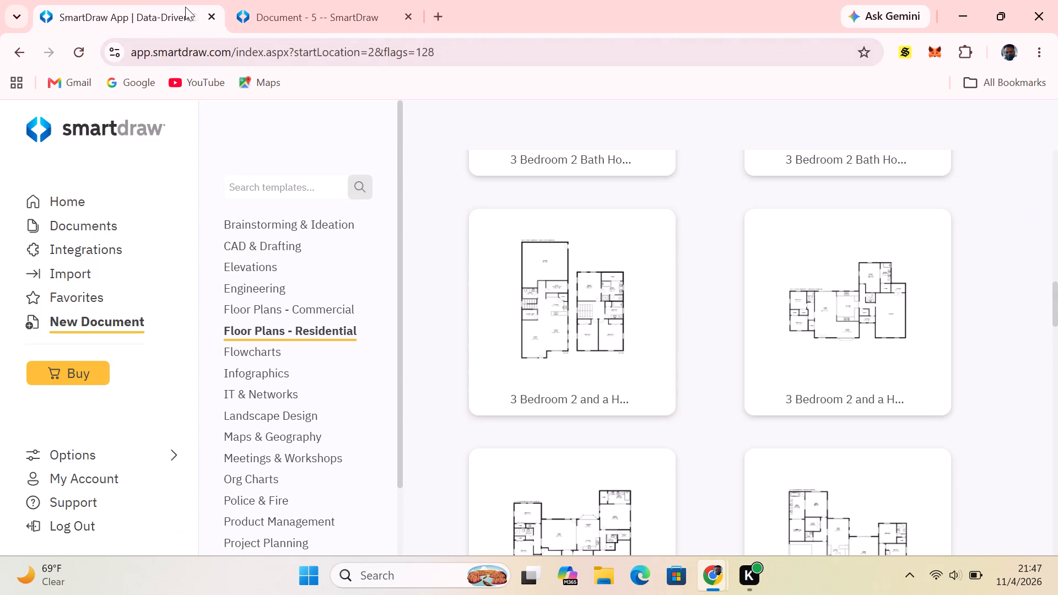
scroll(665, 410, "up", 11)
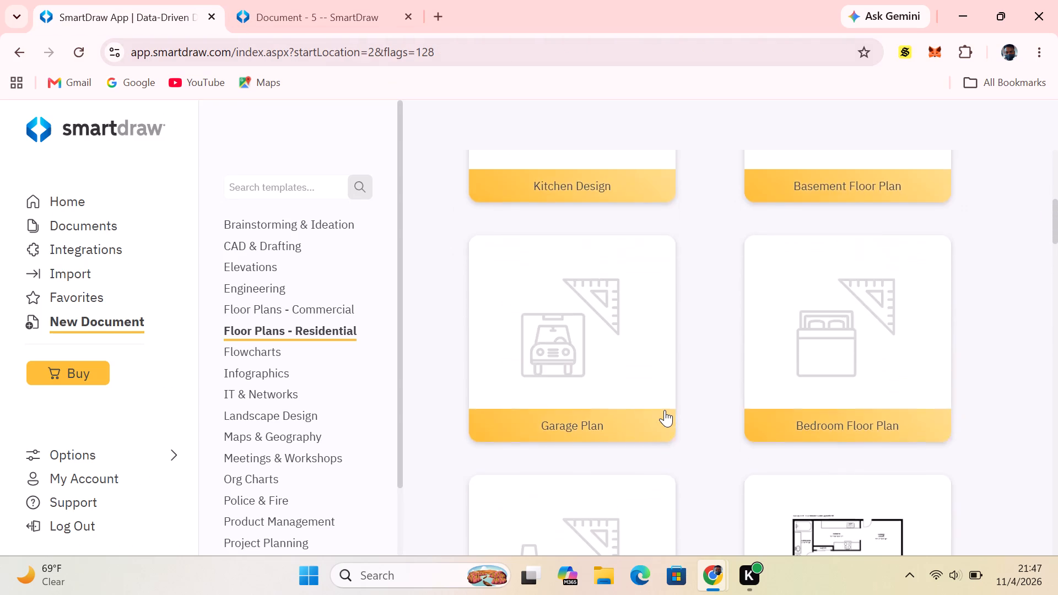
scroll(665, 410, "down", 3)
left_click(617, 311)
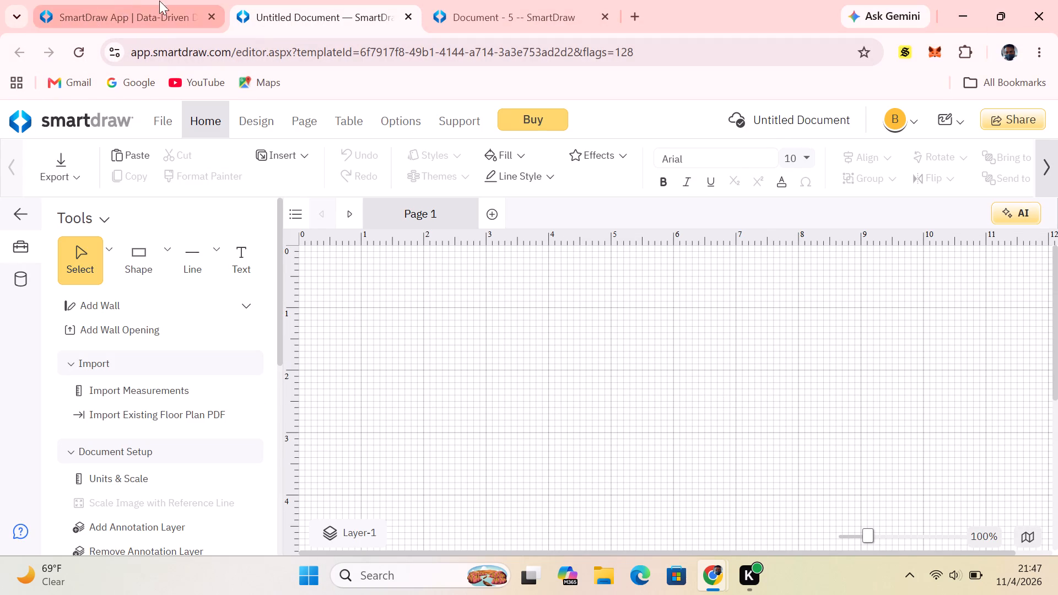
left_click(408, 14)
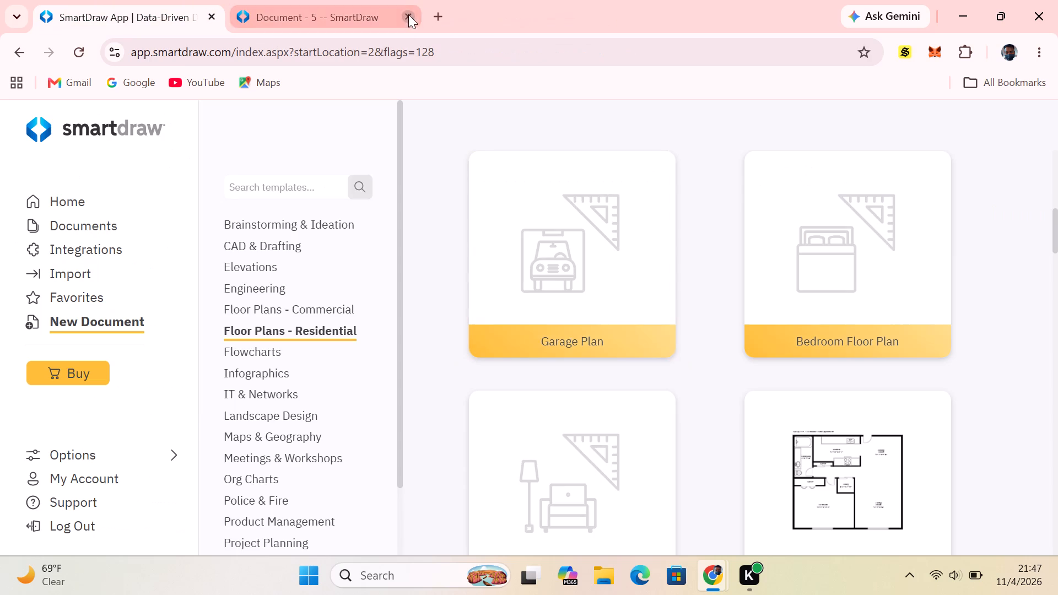
Open the single-storey "3 Bedroom 2 and a H..." example with the attached garage from the residential floor plan templates.
scroll(705, 311, "down", 6)
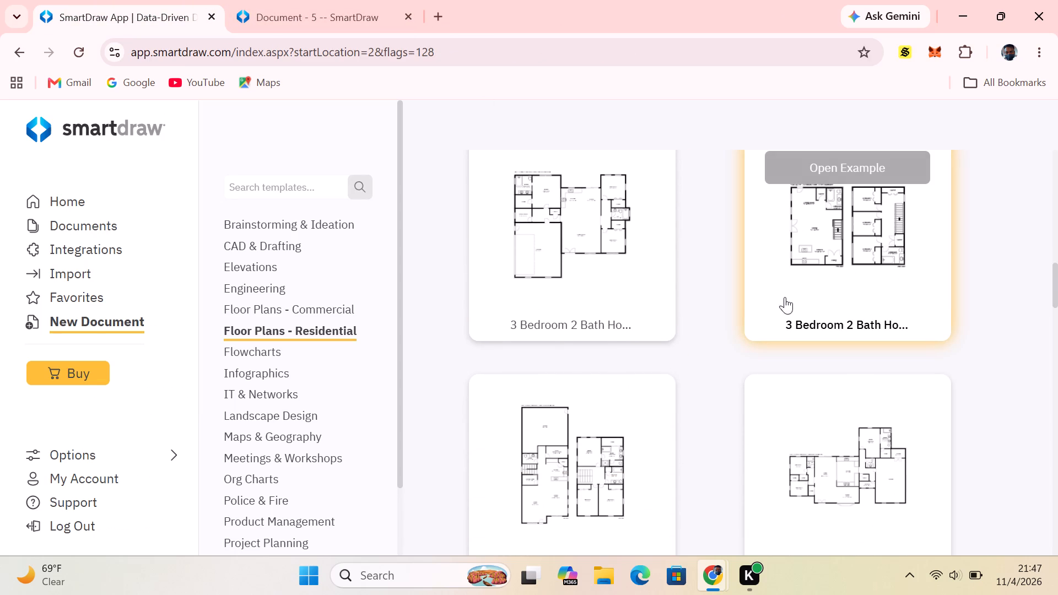
scroll(796, 297, "down", 3)
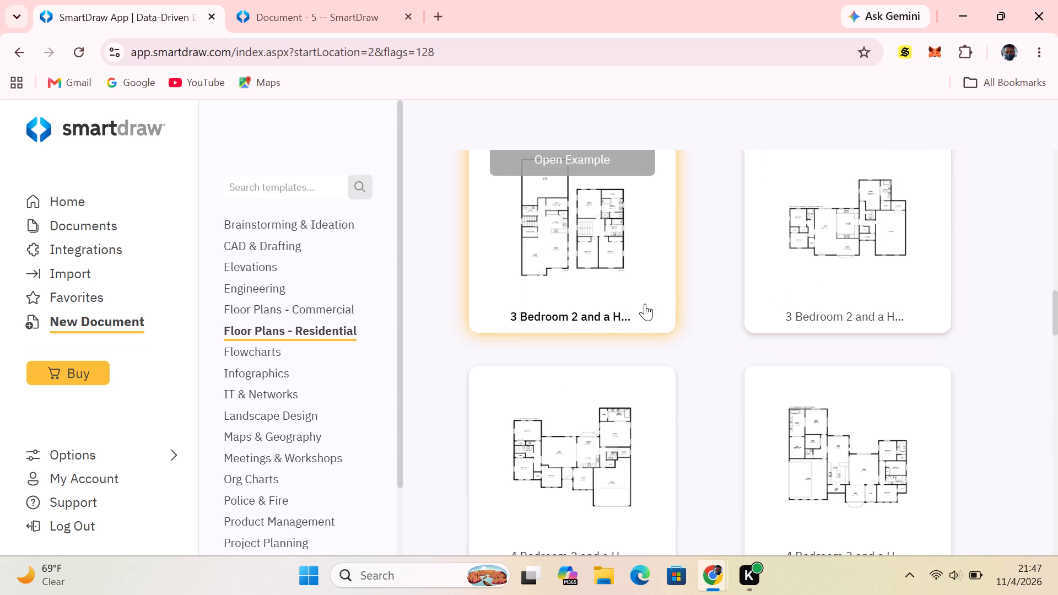
left_click(770, 286)
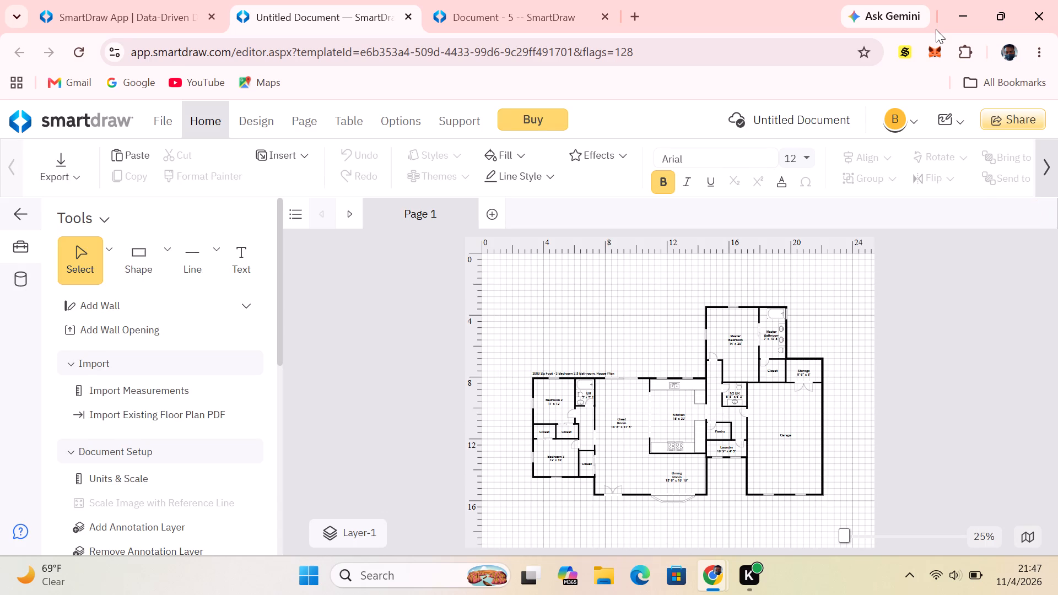
Reduce the browser window and bring the Document - 2 window beside it, so the example floor plan stays visible.
left_click(1002, 12)
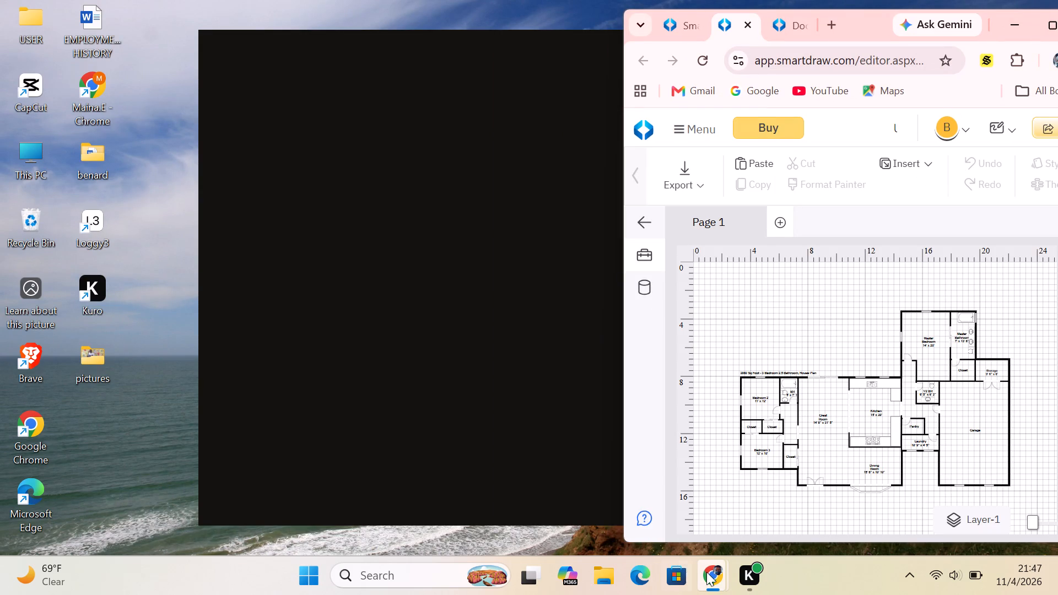
left_click(721, 488)
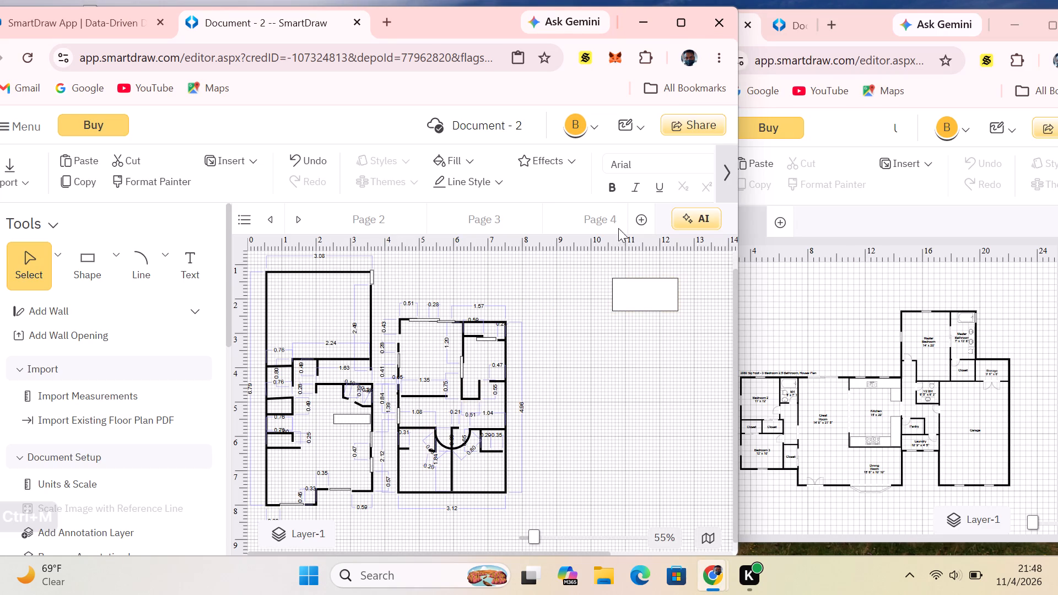
left_click_drag(461, 21, 409, 15)
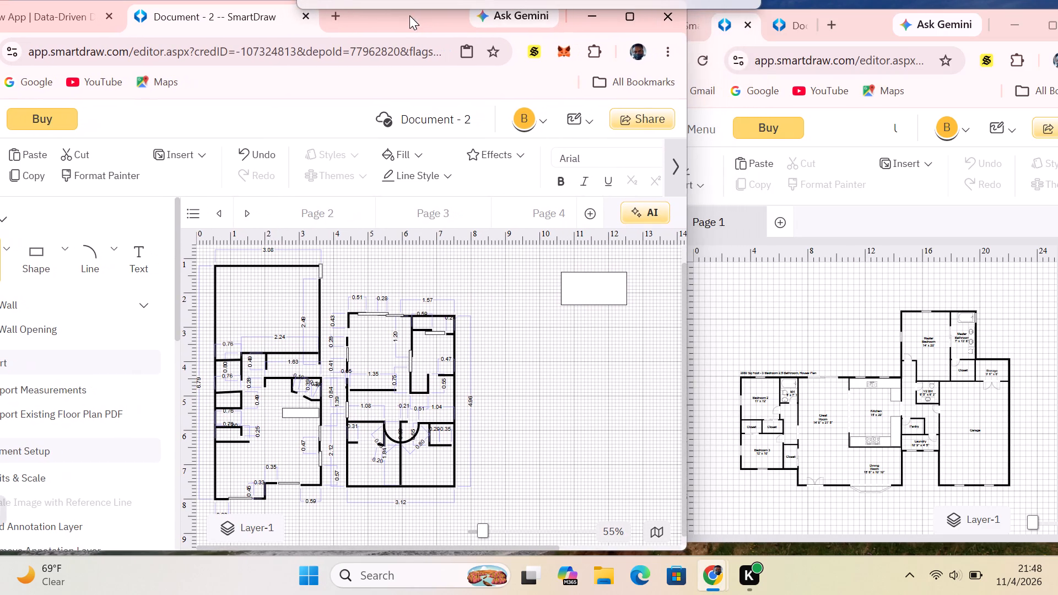
left_click_drag(409, 15, 407, 16)
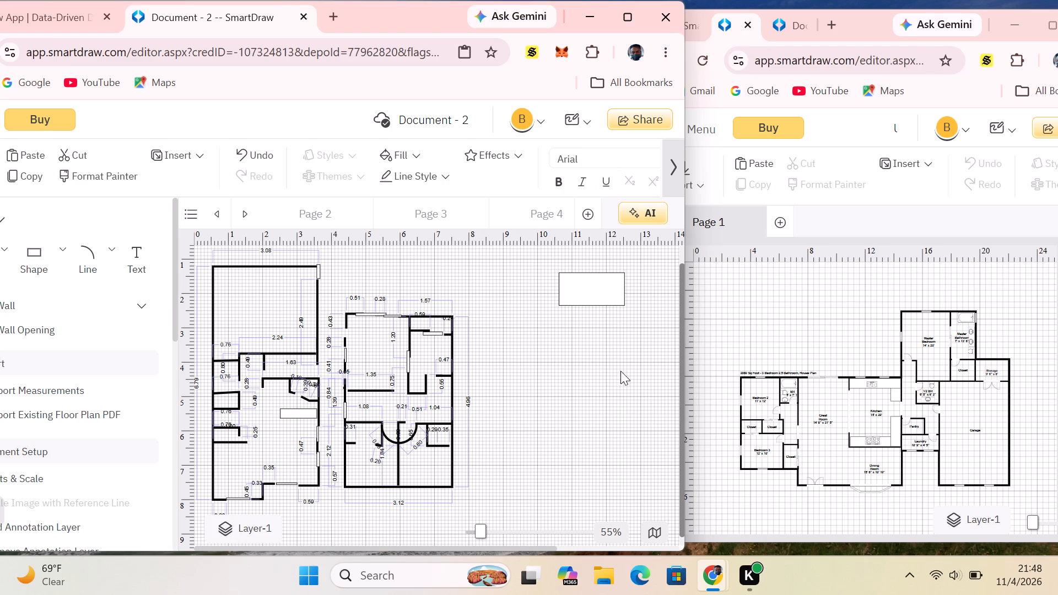
Add a new blank page to Document - 2.
left_click(582, 214)
left_click(590, 251)
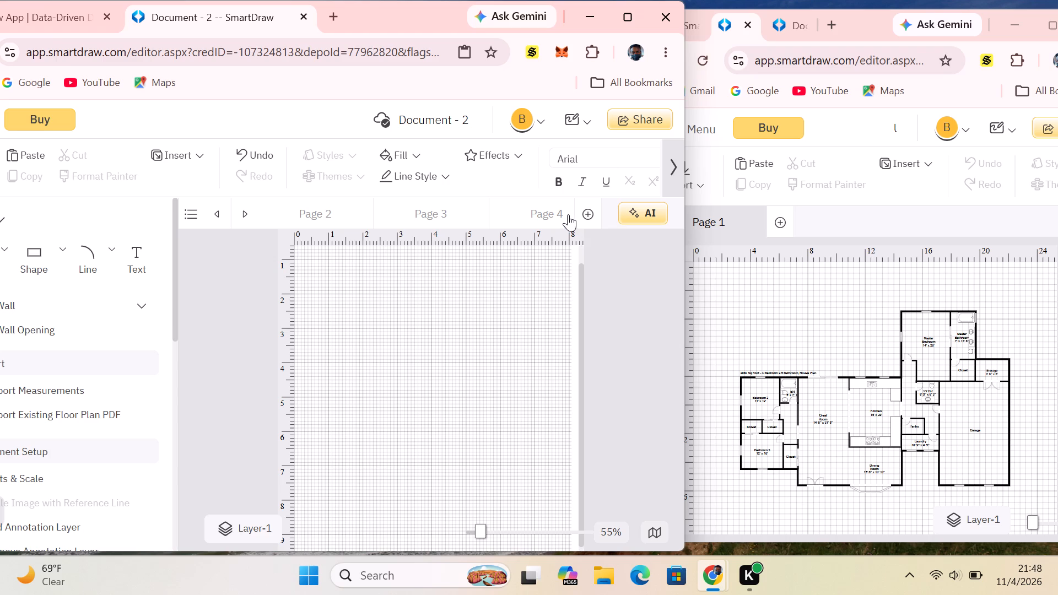
Place a rectangle on the new page and move it to about 2.12 left and 2.80 top.
left_click(33, 239)
left_click(58, 263)
left_click(87, 317)
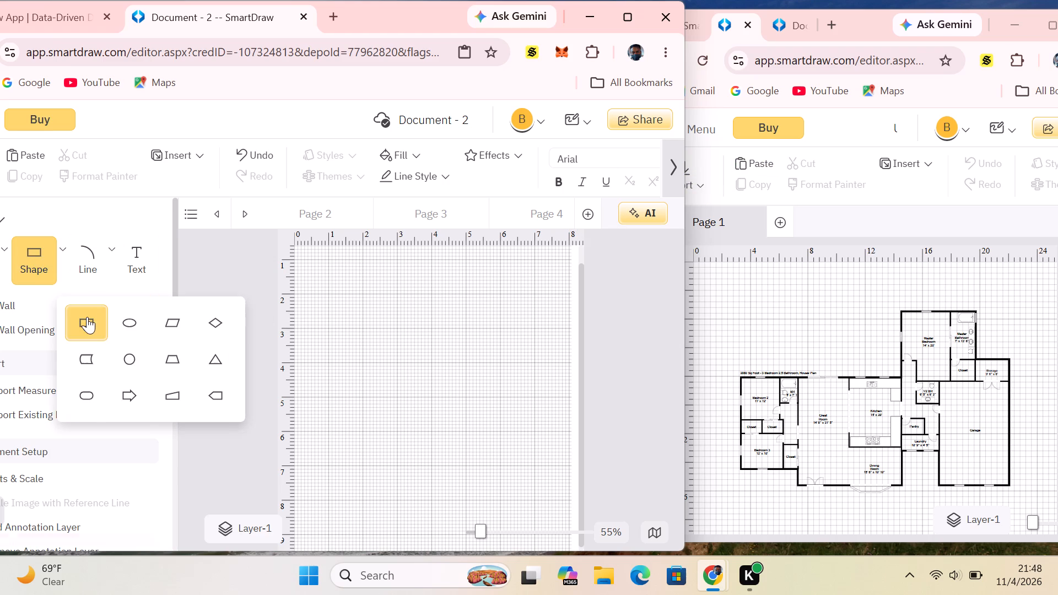
left_click_drag(330, 298, 380, 324)
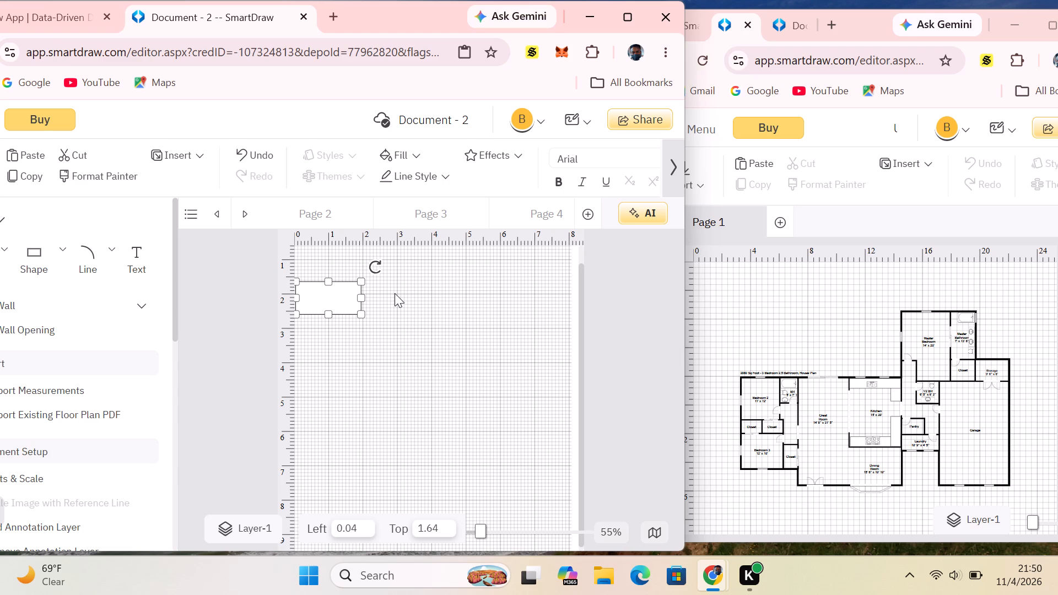
left_click_drag(362, 293, 379, 296)
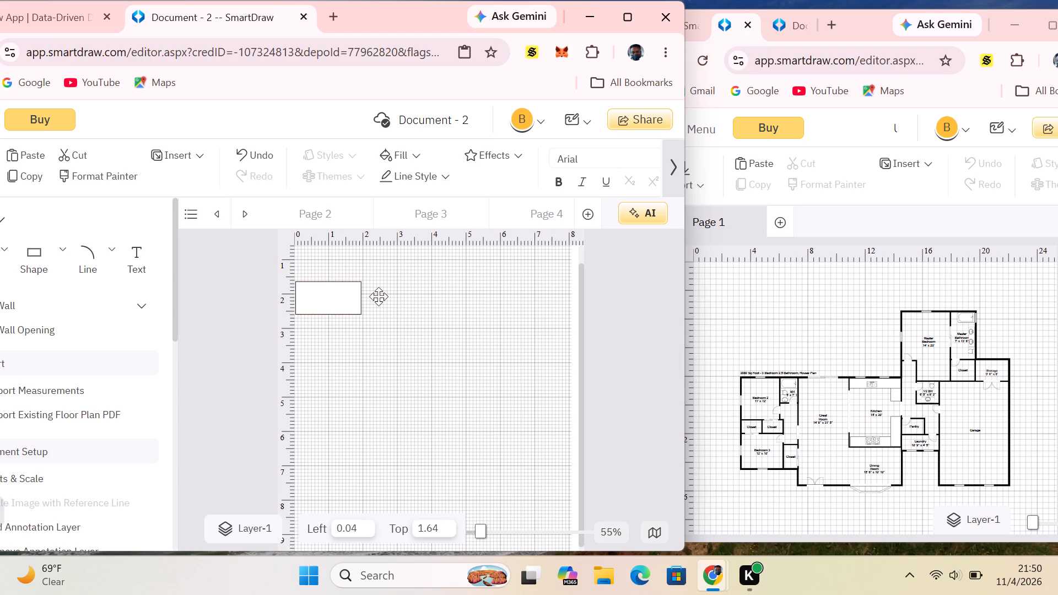
left_click_drag(379, 296, 433, 333)
left_click(422, 337)
left_click(421, 337)
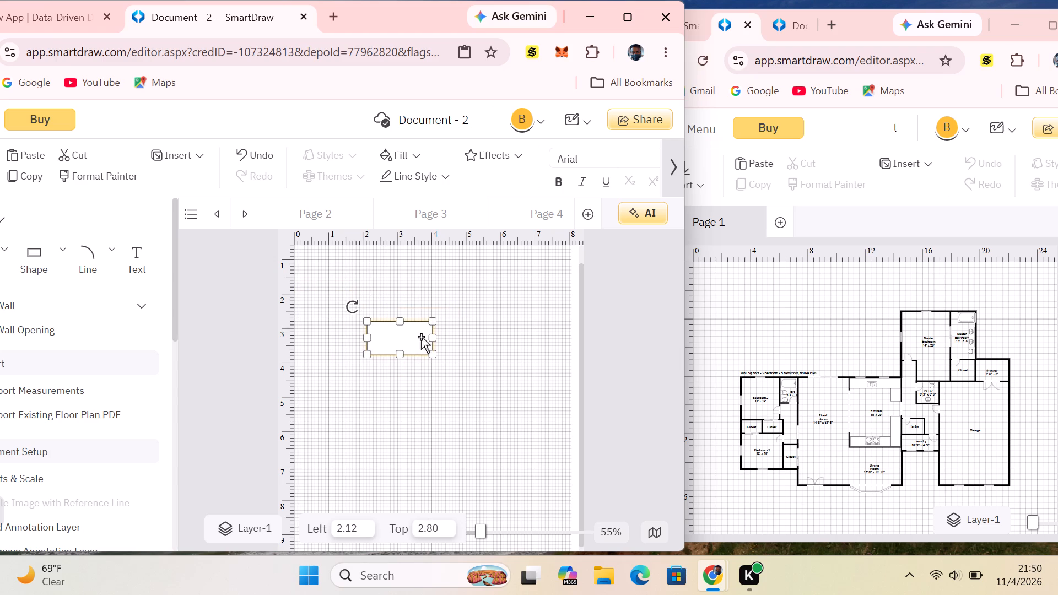
Stretch the rectangle's upper edge upward to about 2.75 top.
left_click(400, 320)
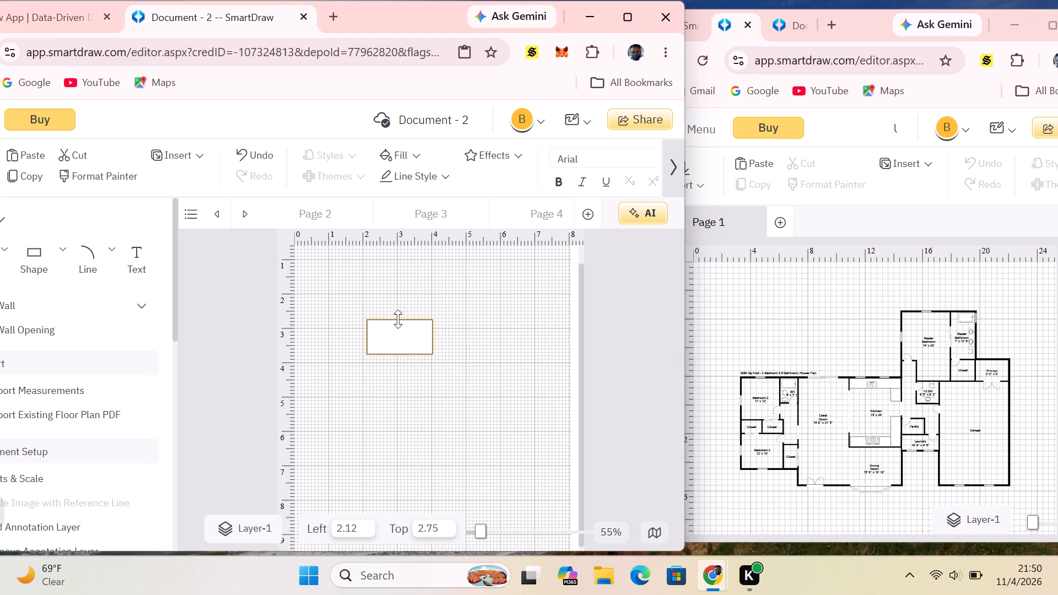
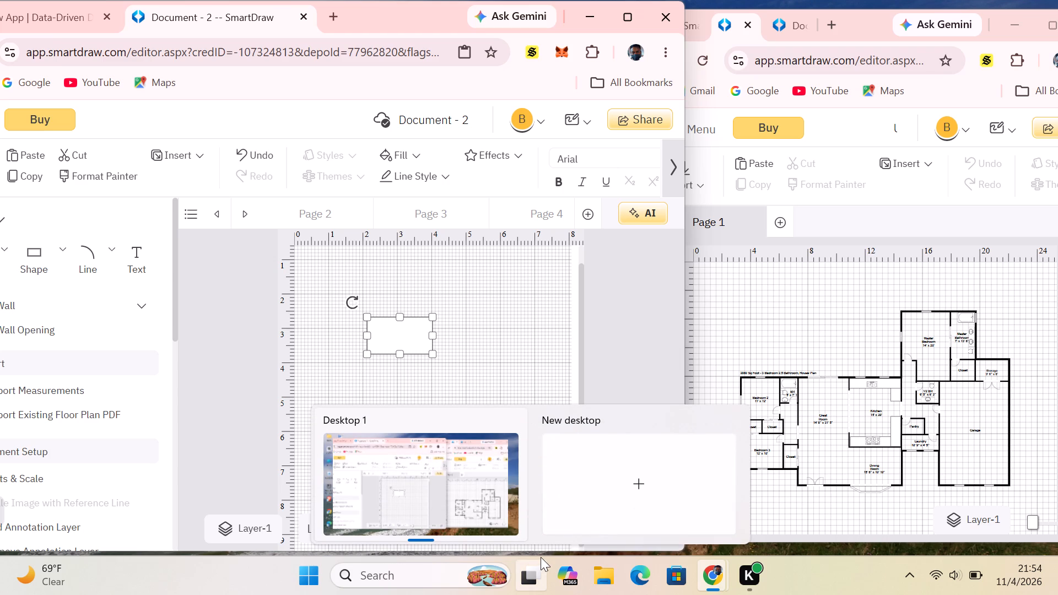
Enlarge the rectangle on the new page by stretching its lower-right corner well downward and slightly outward.
left_click(659, 355)
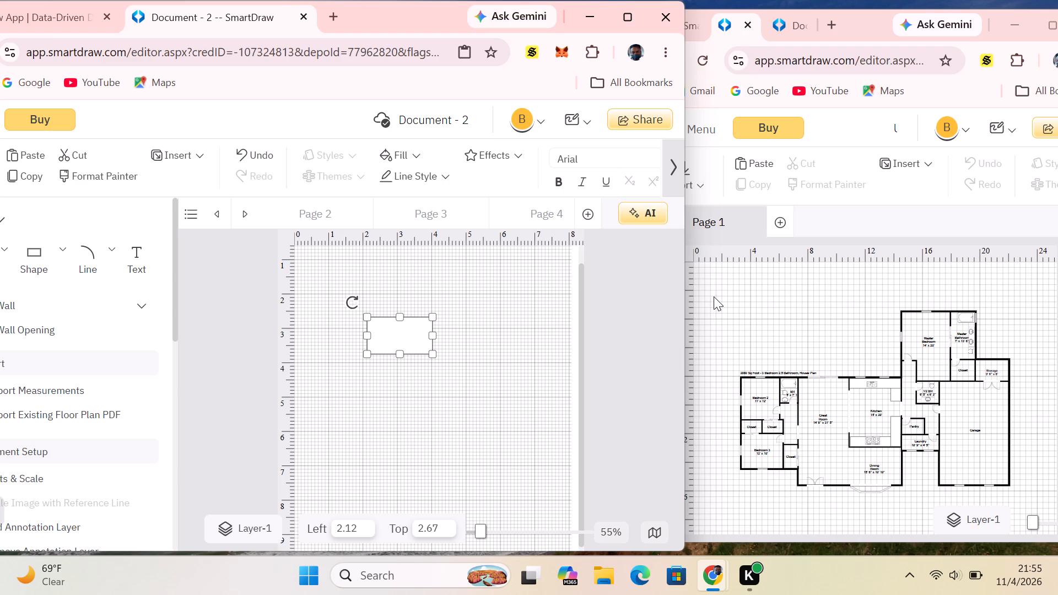
left_click_drag(435, 351, 435, 359)
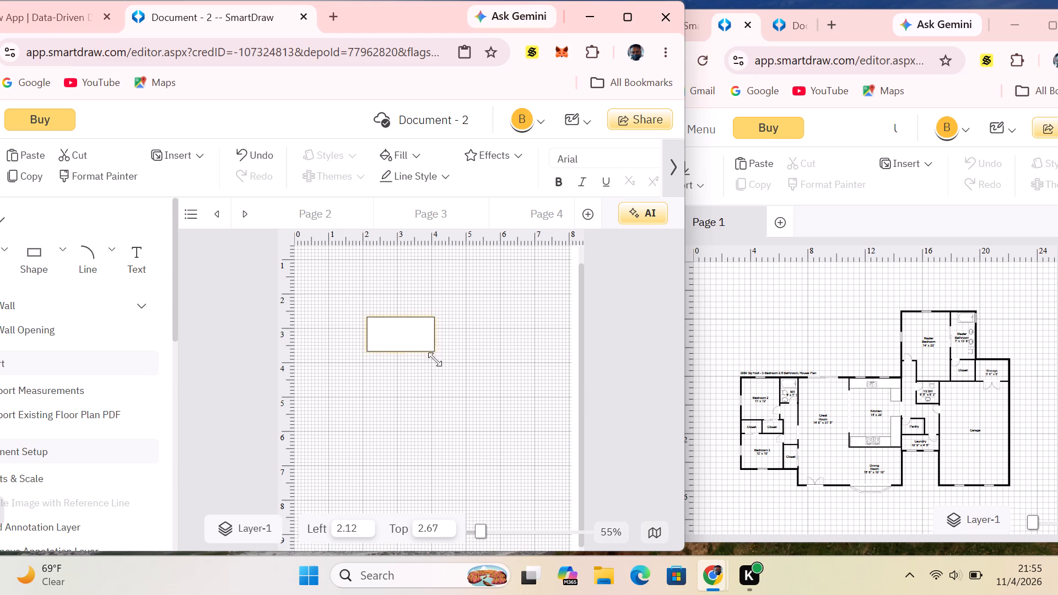
left_click_drag(435, 359, 438, 414)
On Page 4, place an ellipse above the gabled side elevation, at about 0.52 left and 1.59 top.
left_click(541, 219)
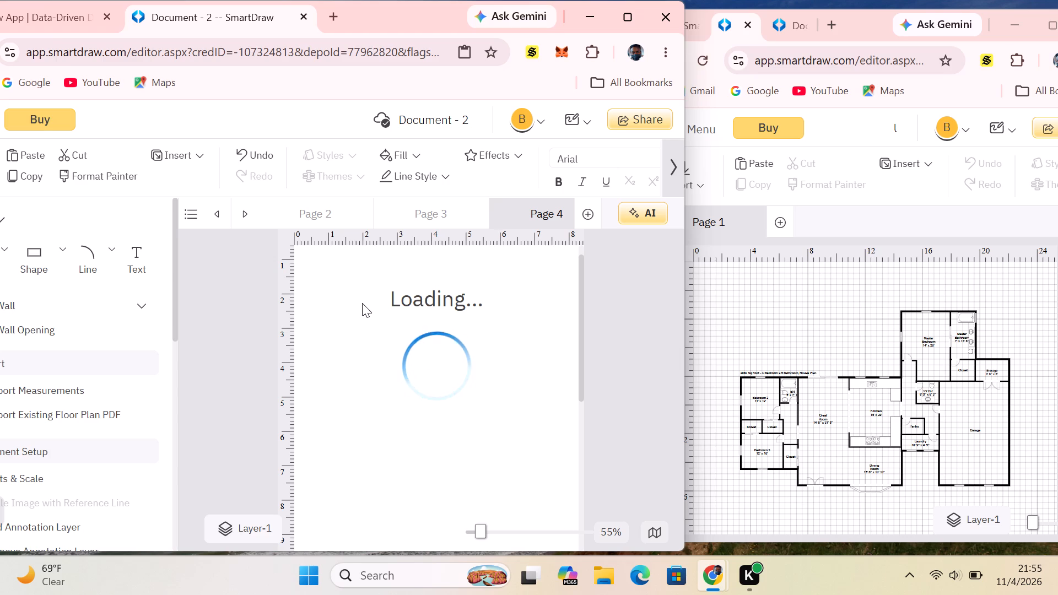
left_click(61, 248)
left_click_drag(128, 324, 217, 311)
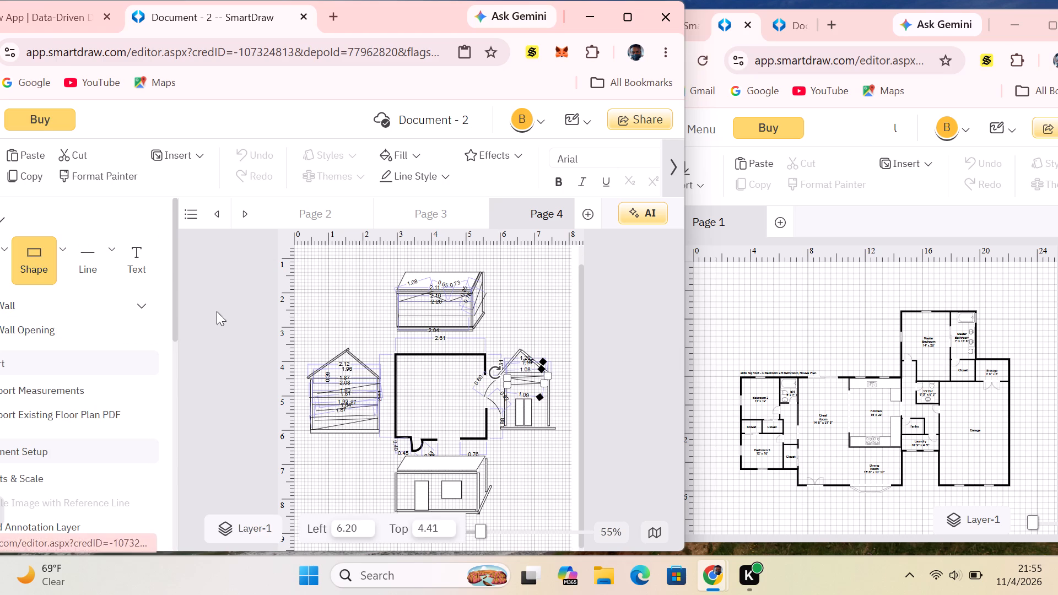
left_click_drag(217, 311, 312, 299)
left_click_drag(324, 298, 341, 295)
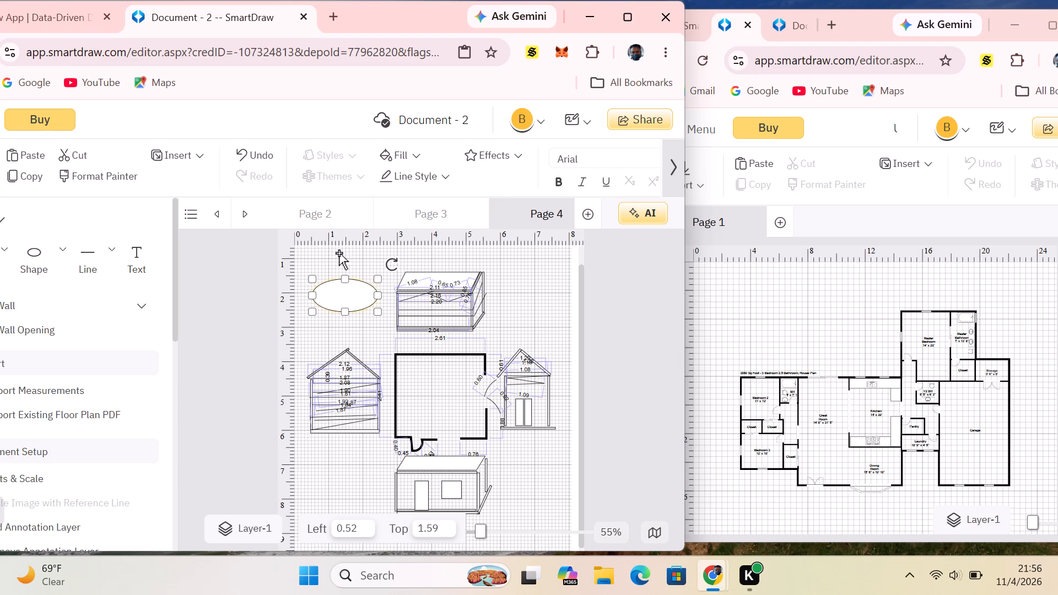
left_click(353, 294)
Reshape the ellipse vertically into a near-circle below the gabled elevation, with its upper edge at about 6.28 top.
left_click_drag(346, 312, 359, 333)
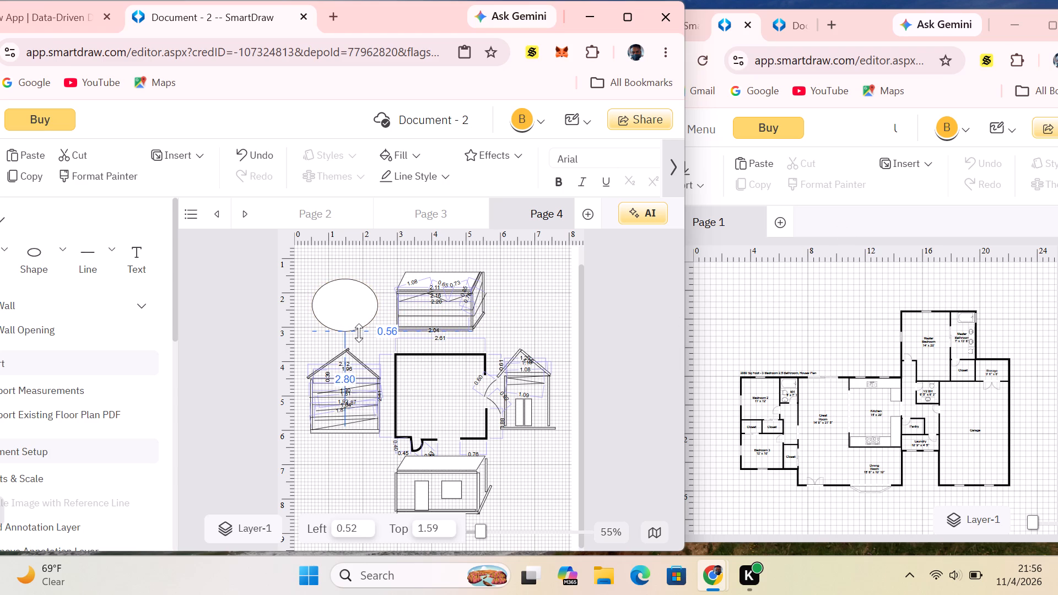
left_click_drag(359, 333, 327, 494)
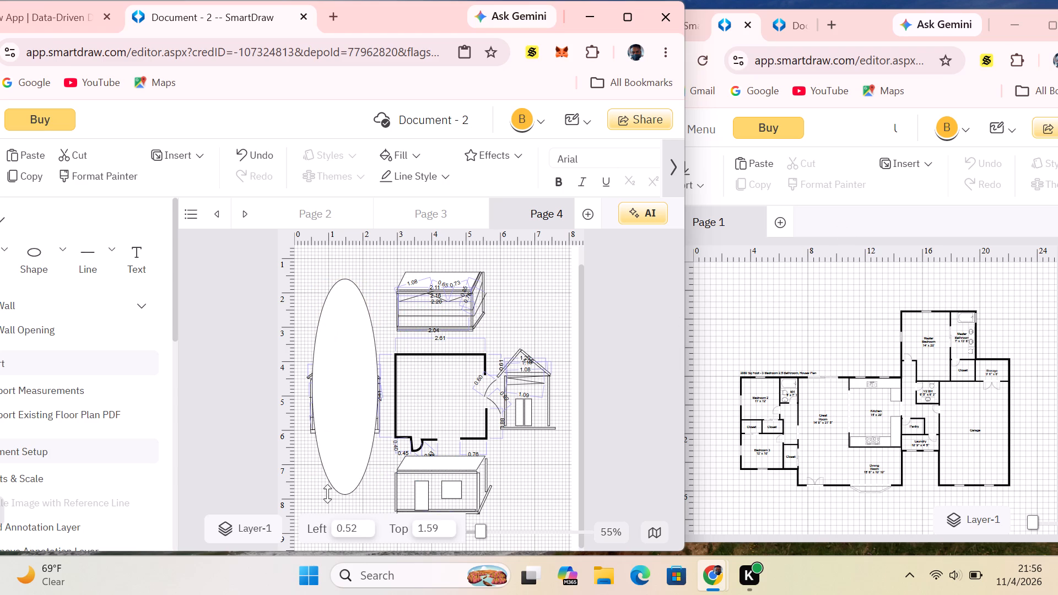
left_click_drag(327, 494, 336, 497)
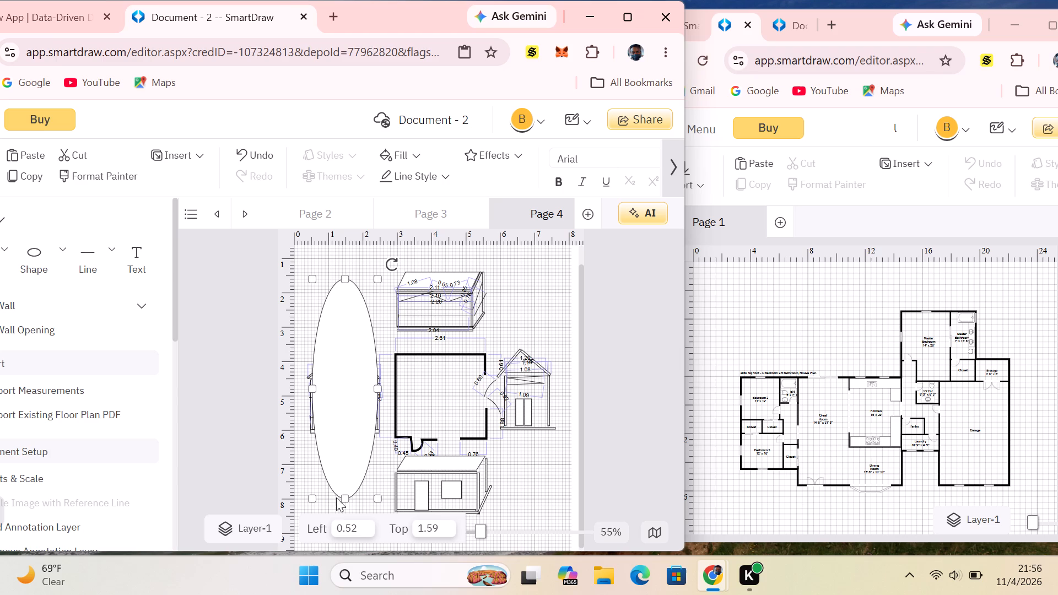
left_click_drag(346, 277, 346, 258)
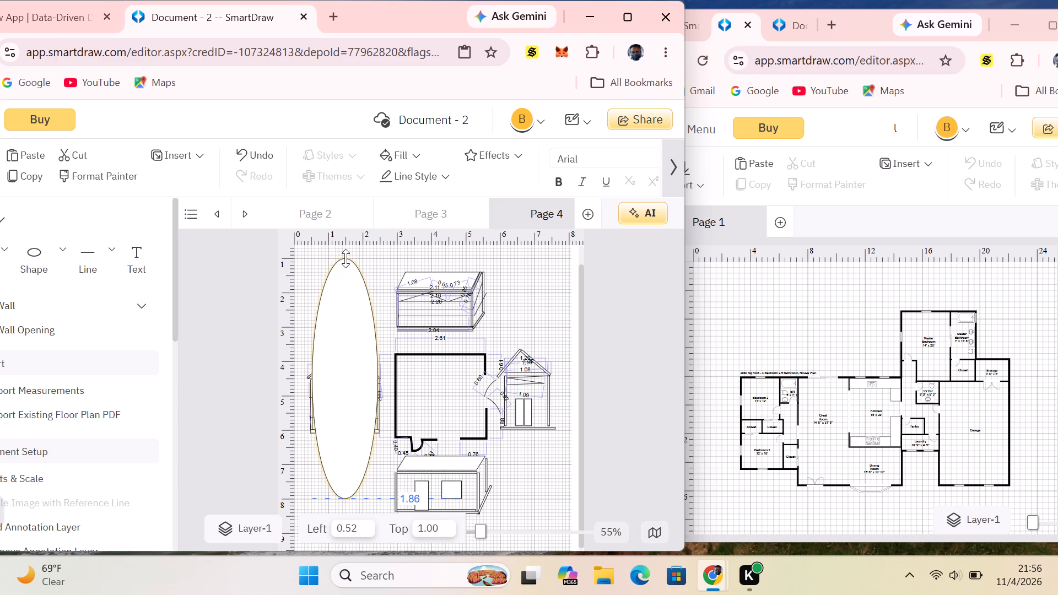
left_click_drag(346, 258, 345, 417)
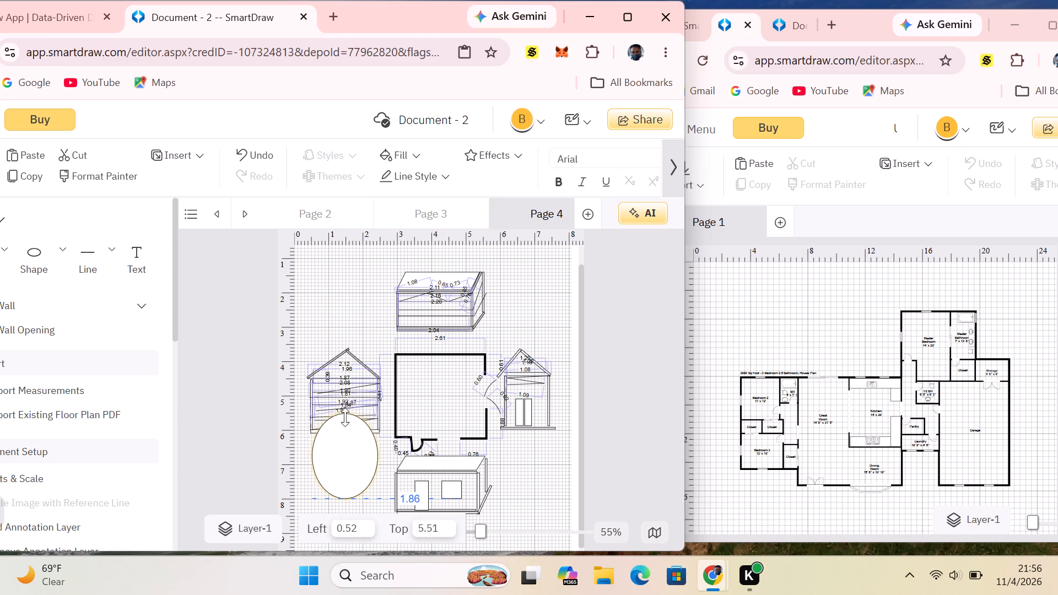
left_click_drag(345, 417, 349, 440)
Fill the near-circular ellipse with the recently used blue.
left_click(349, 452)
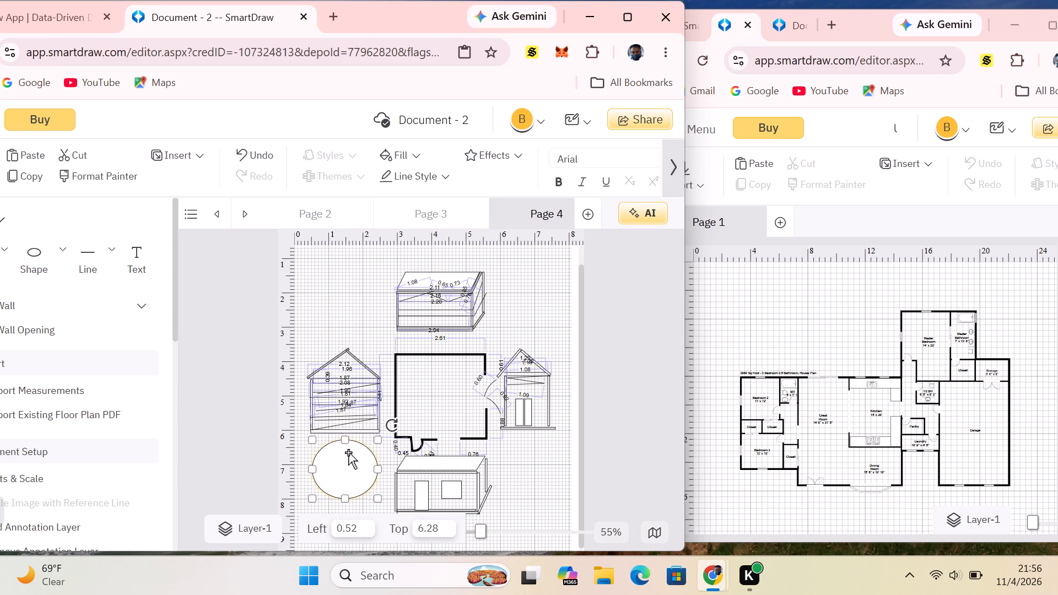
left_click(424, 158)
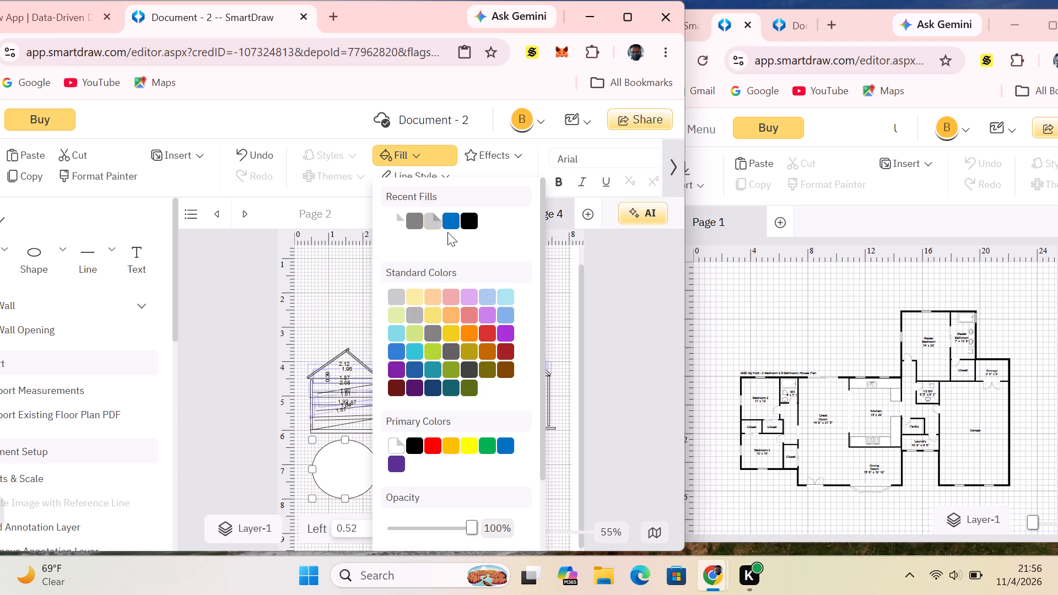
left_click(450, 220)
left_click(495, 310)
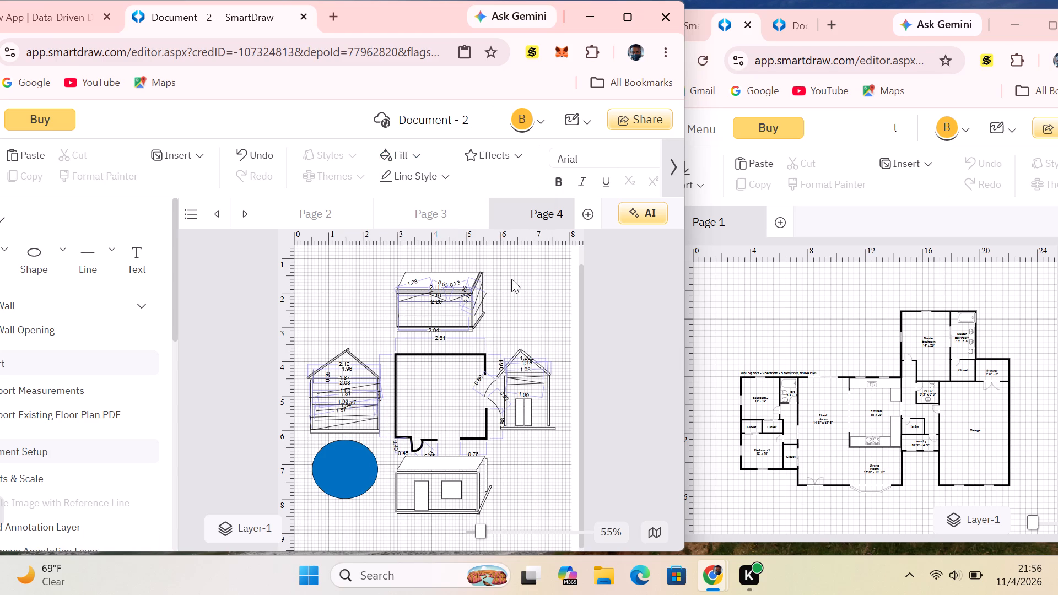
right_click(511, 279)
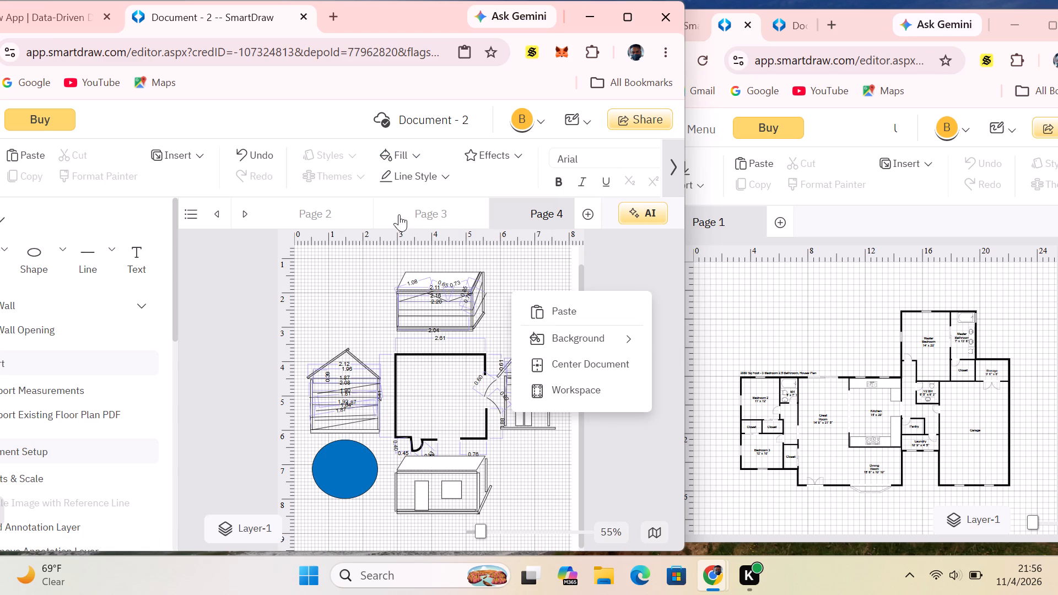
Place a parallelogram above the gabled elevation, at about 0.91 left and 2.16 top.
left_click(66, 257)
left_click(172, 334)
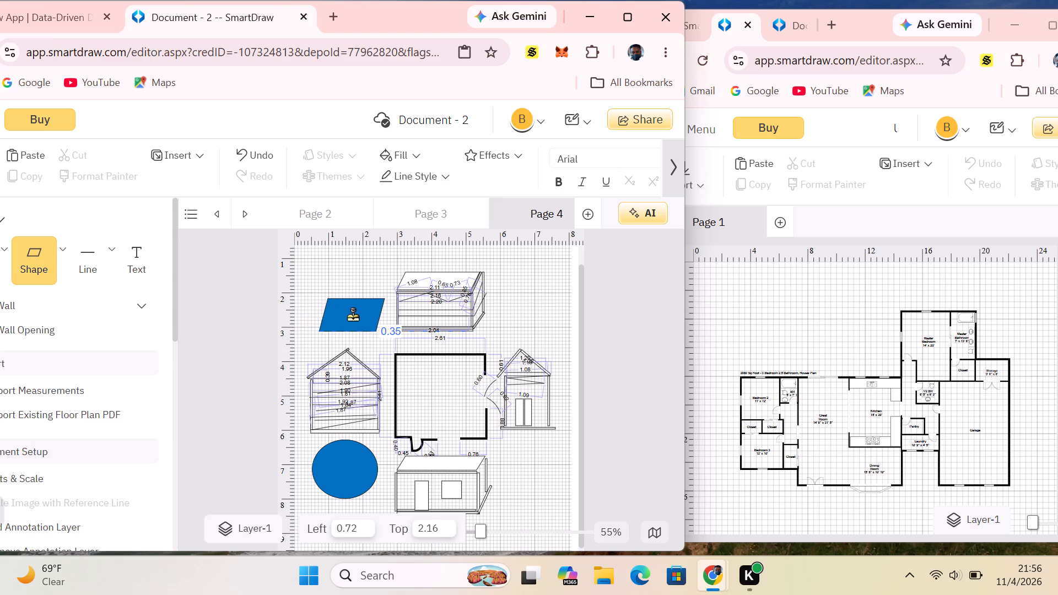
left_click(358, 316)
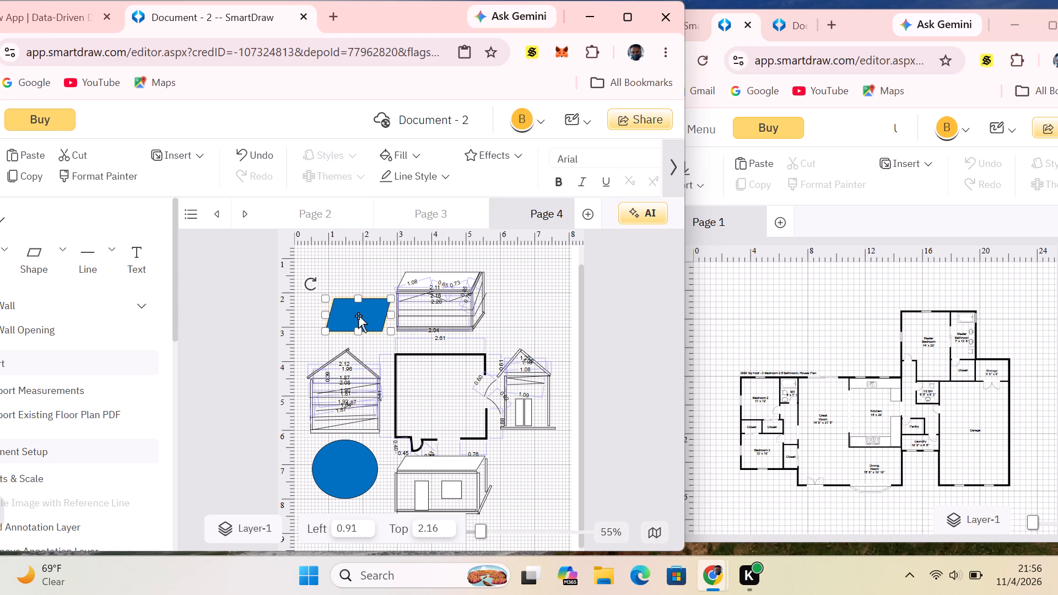
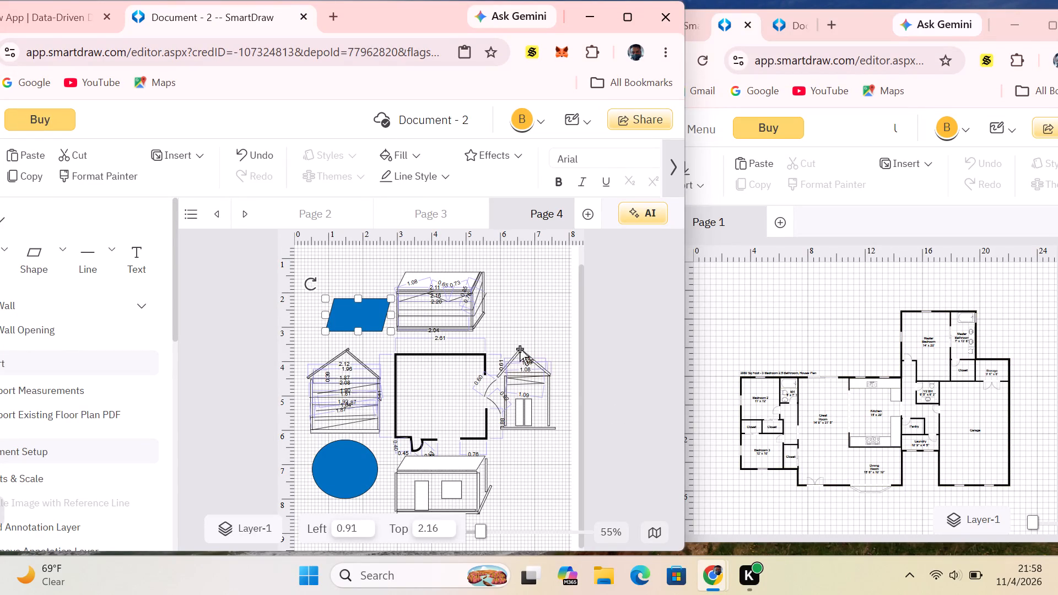
On Page 4, move the roof line of the double-door gabled elevation up to about 6.20 left and 3.34 top.
left_click_drag(520, 349, 519, 343)
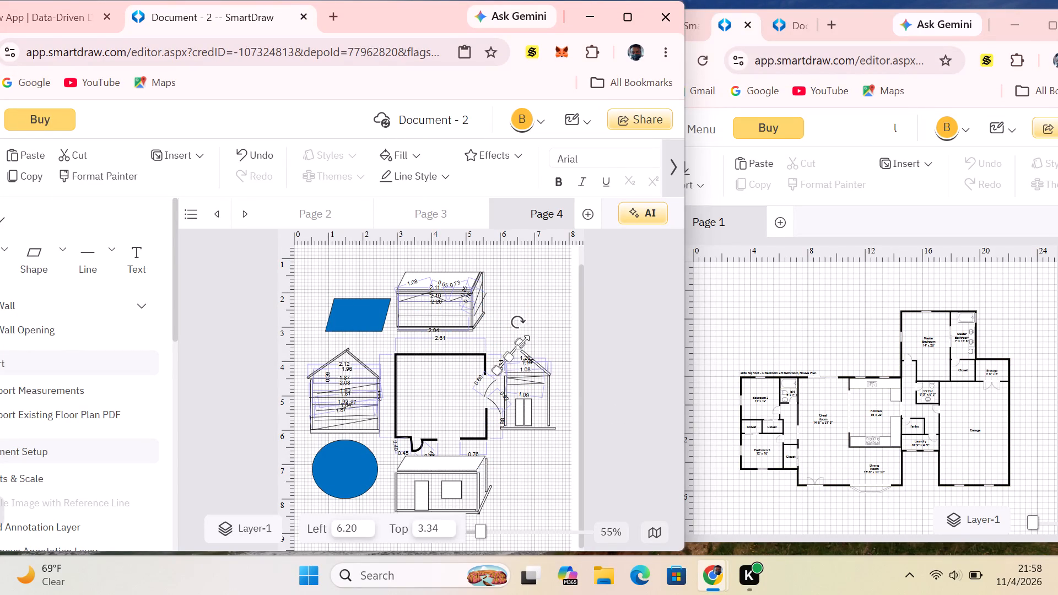
left_click(517, 322)
left_click(525, 297)
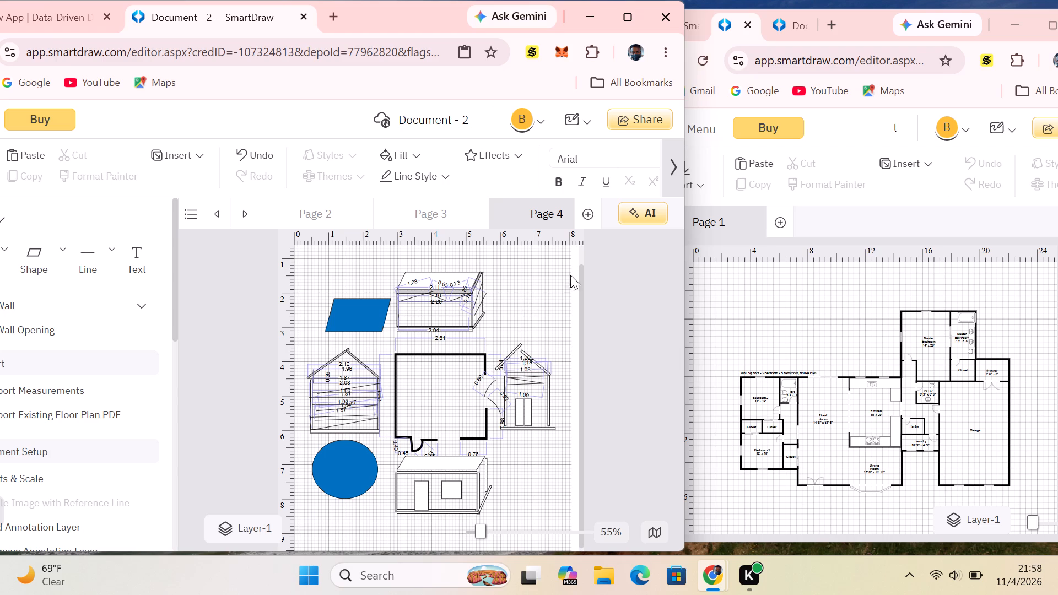
Add a blank page to Document - 2 and restore its window beside the 3 bedroom floor plan example.
left_click(586, 209)
left_click(523, 244)
left_click(622, 16)
left_click(752, 203)
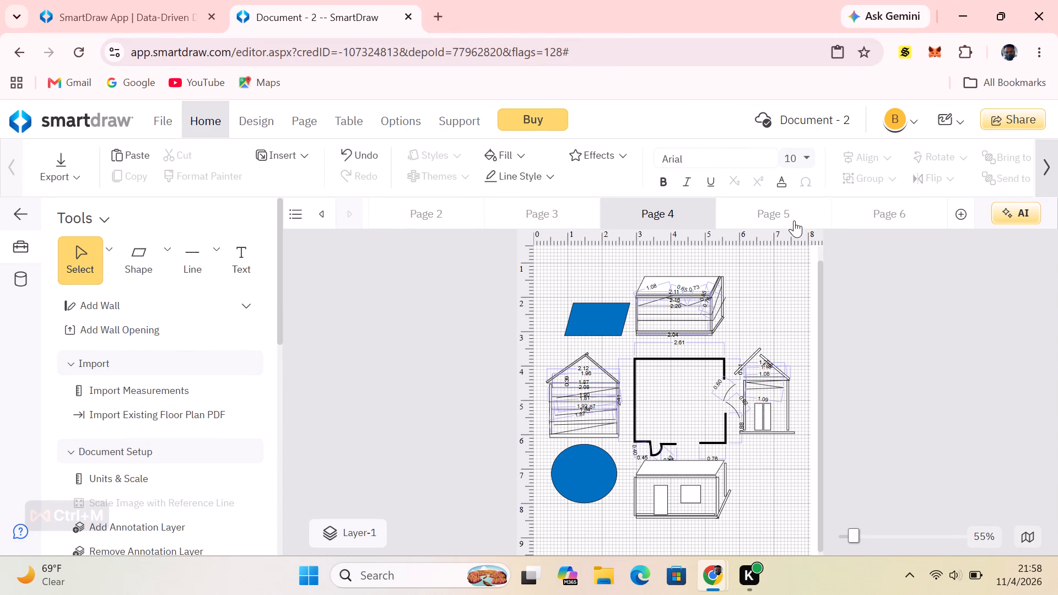
left_click(784, 210)
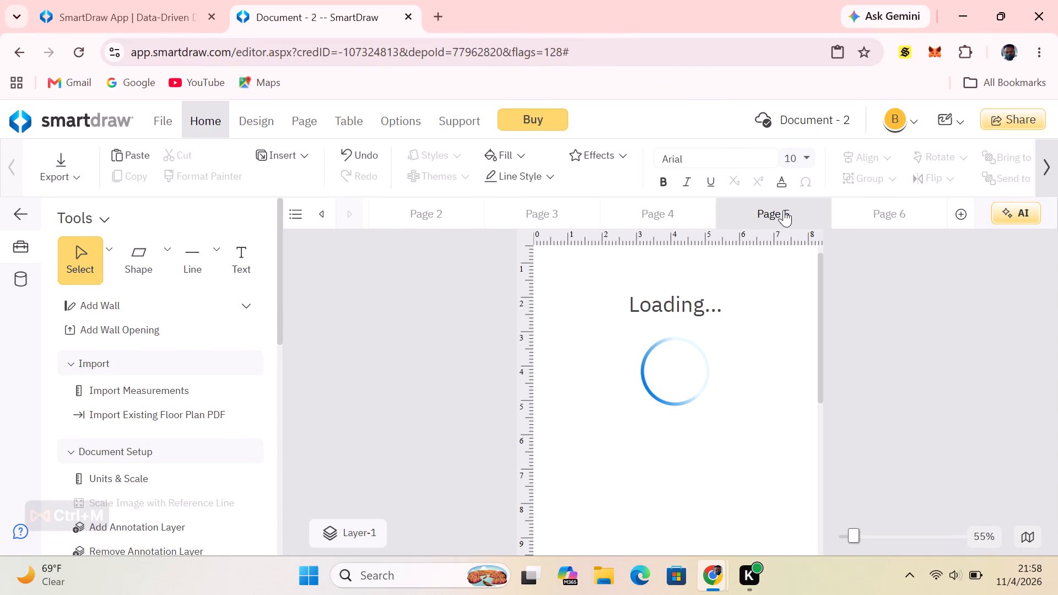
left_click(965, 217)
left_click(970, 259)
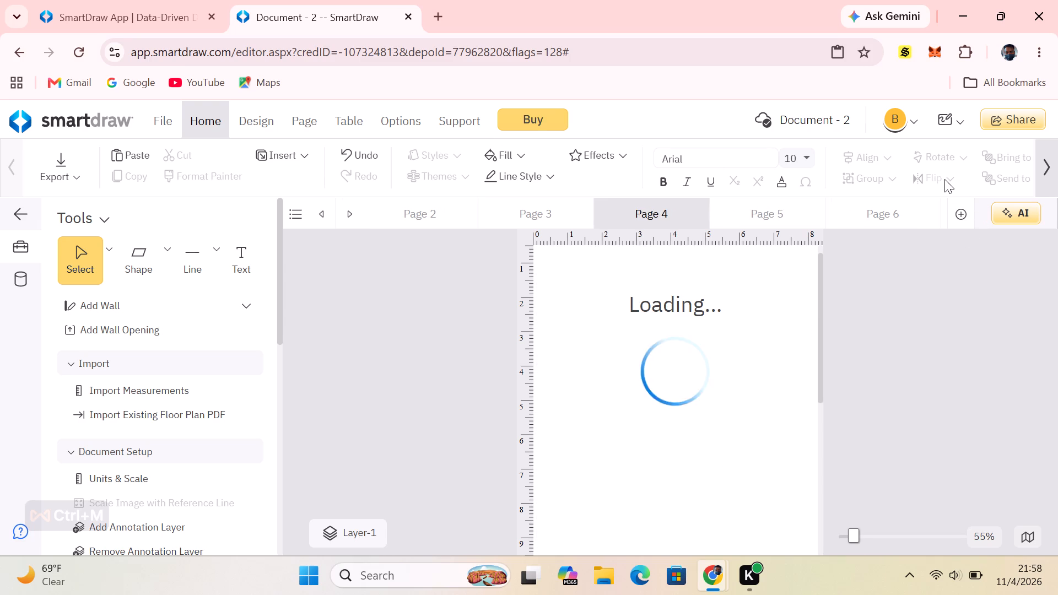
left_click(1011, 8)
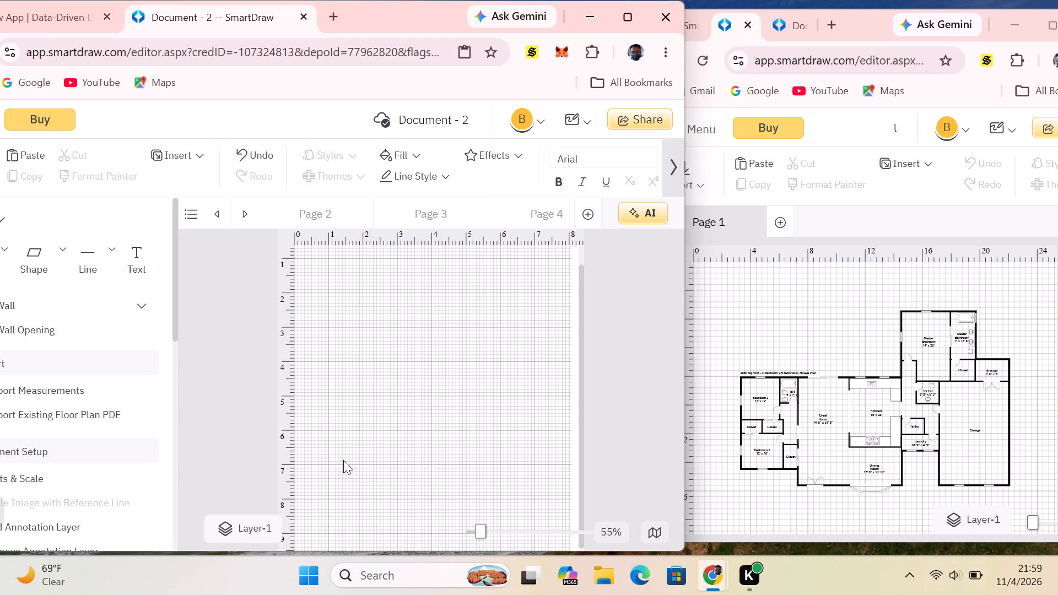
On the blank page, draw a horizontal line about 1.49 long, starting at about 0.98 left and 4.94 top.
left_click(109, 258)
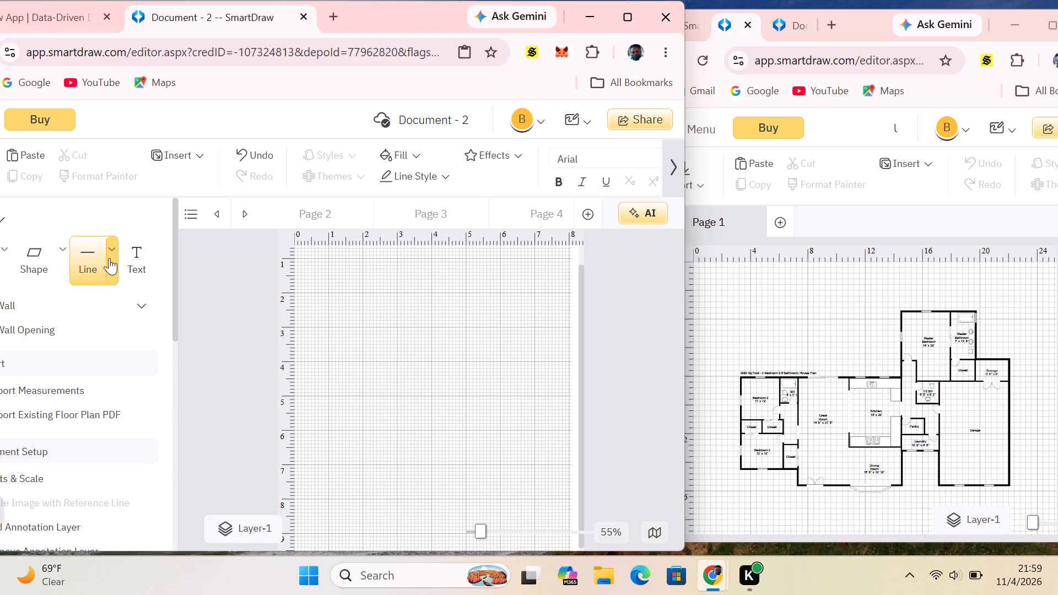
left_click(156, 310)
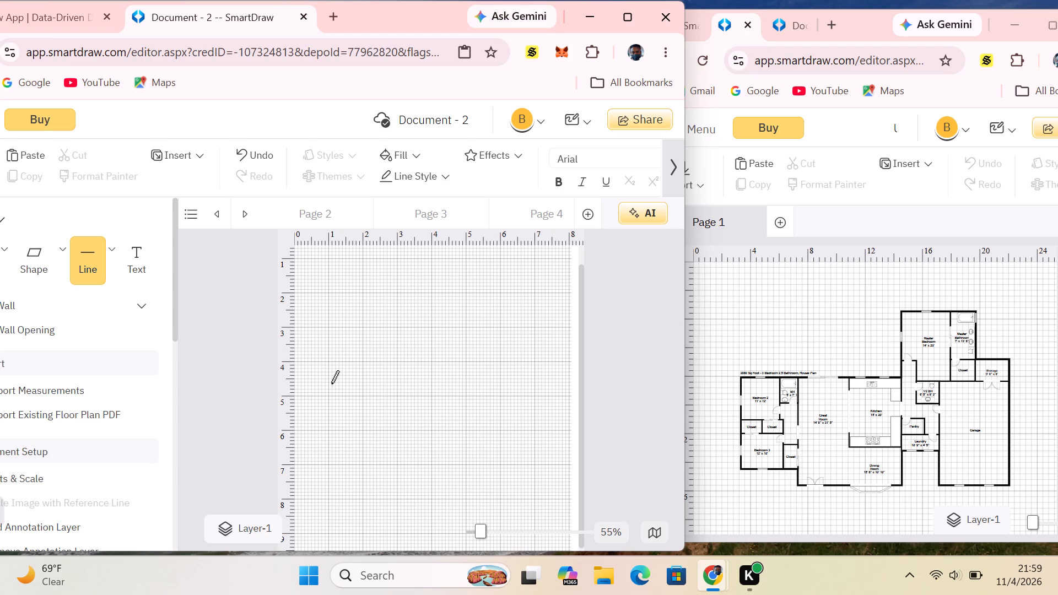
left_click_drag(328, 393, 363, 392)
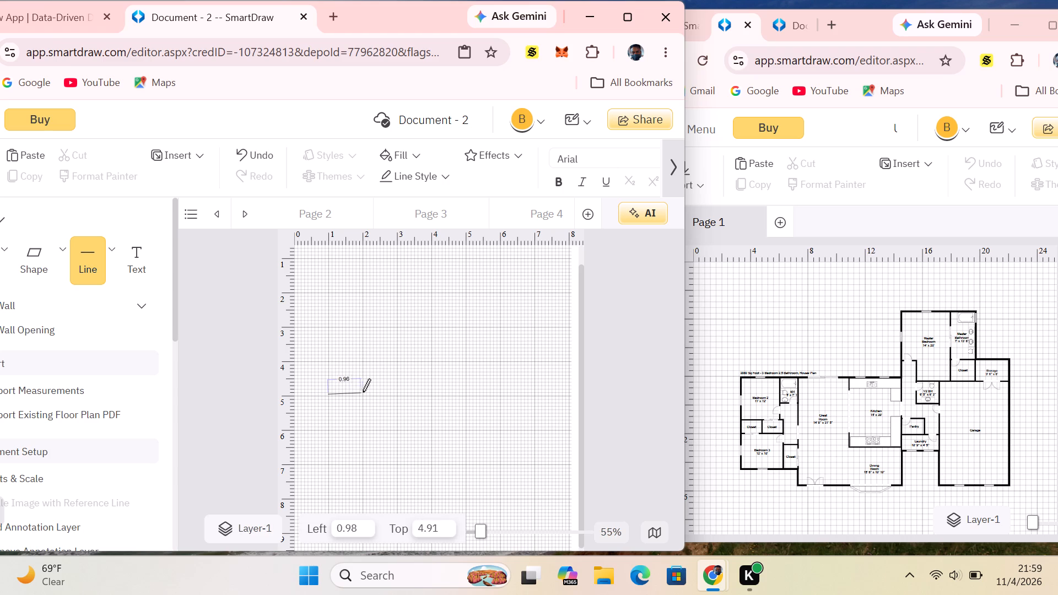
left_click_drag(363, 392, 378, 394)
left_click_drag(378, 394, 380, 394)
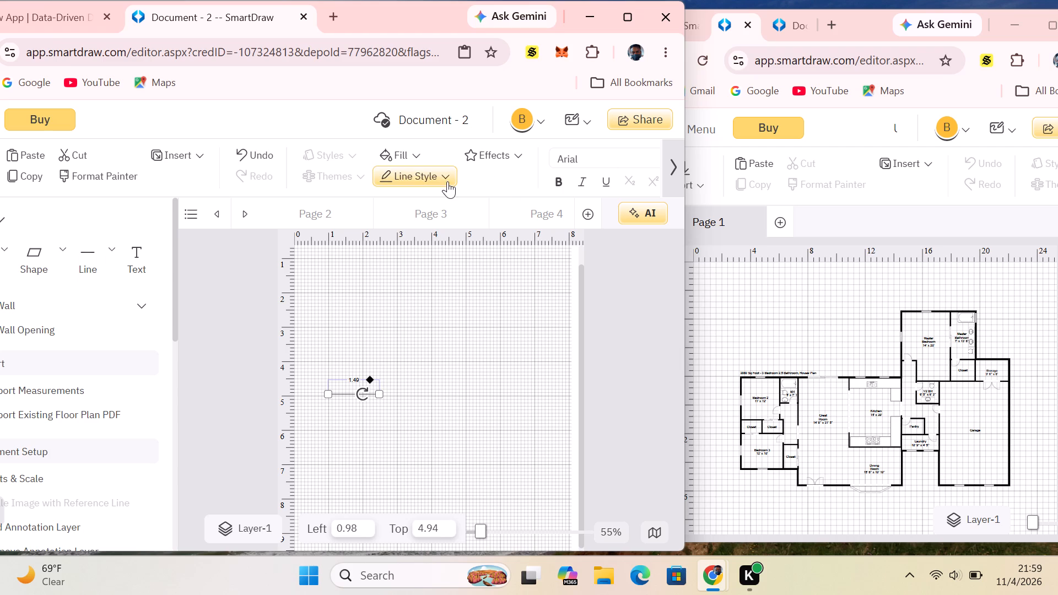
Thicken the horizontal line to the second-thickest line thickness preset, matching the example's heavy walls.
left_click(444, 180)
left_click(457, 247)
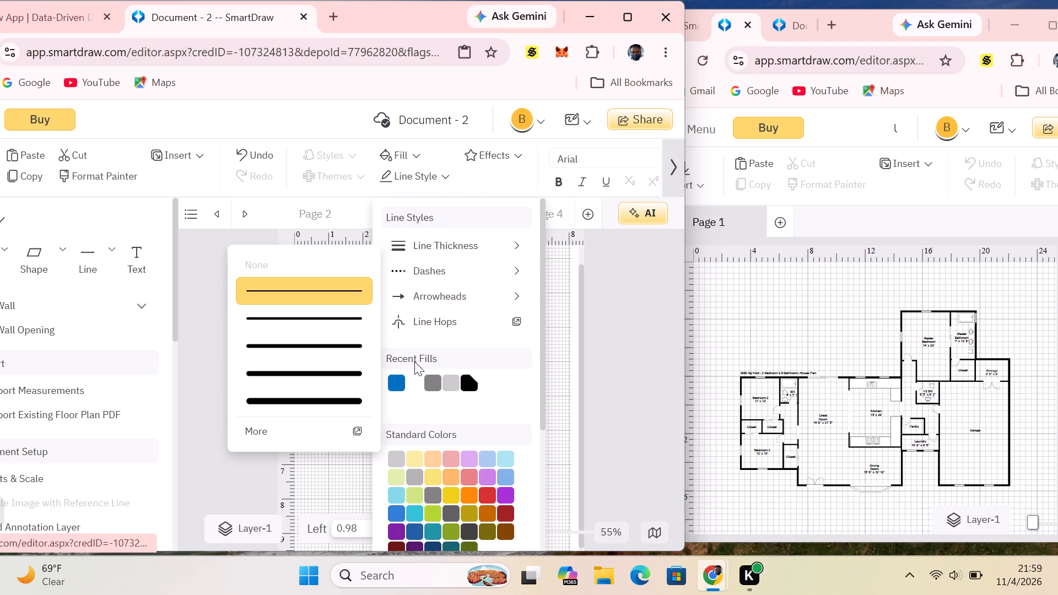
left_click(343, 365)
left_click(429, 368)
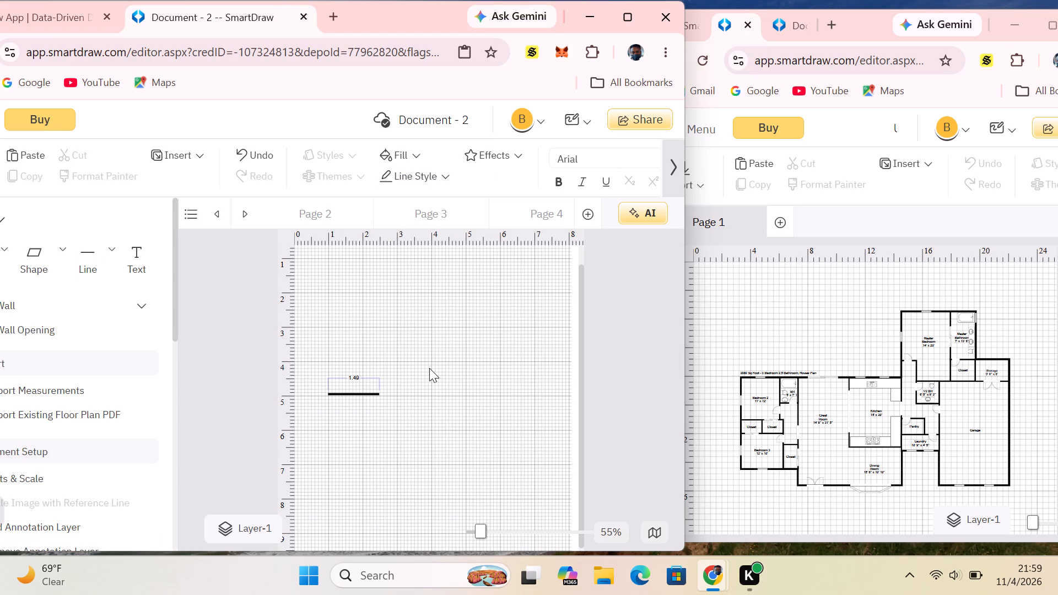
Draw a vertical wall line about 0.61 long downward from the horizontal line's left end.
left_click(106, 266)
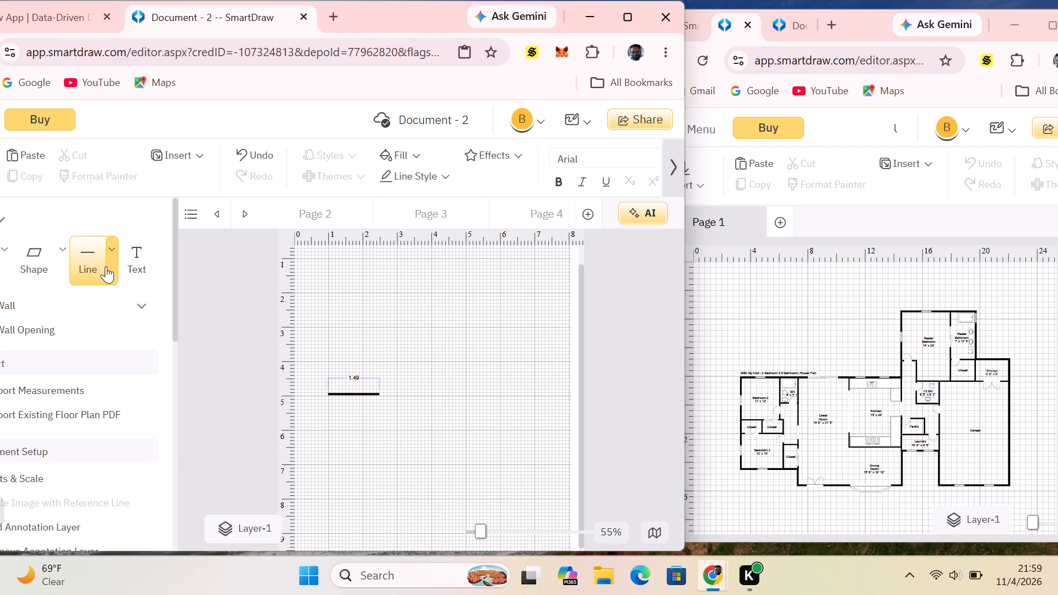
left_click(203, 317)
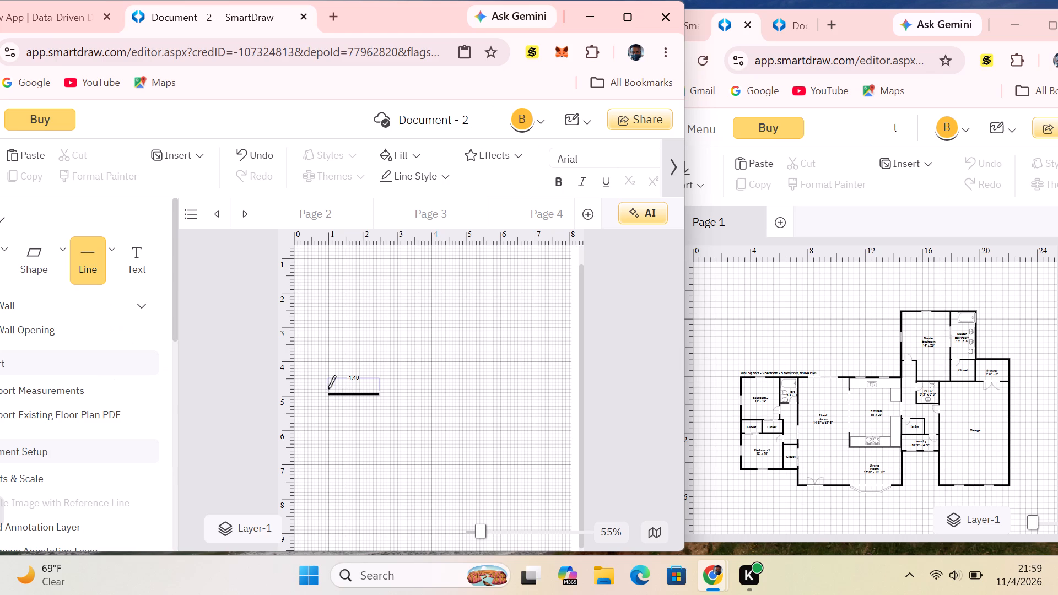
left_click_drag(329, 394, 327, 408)
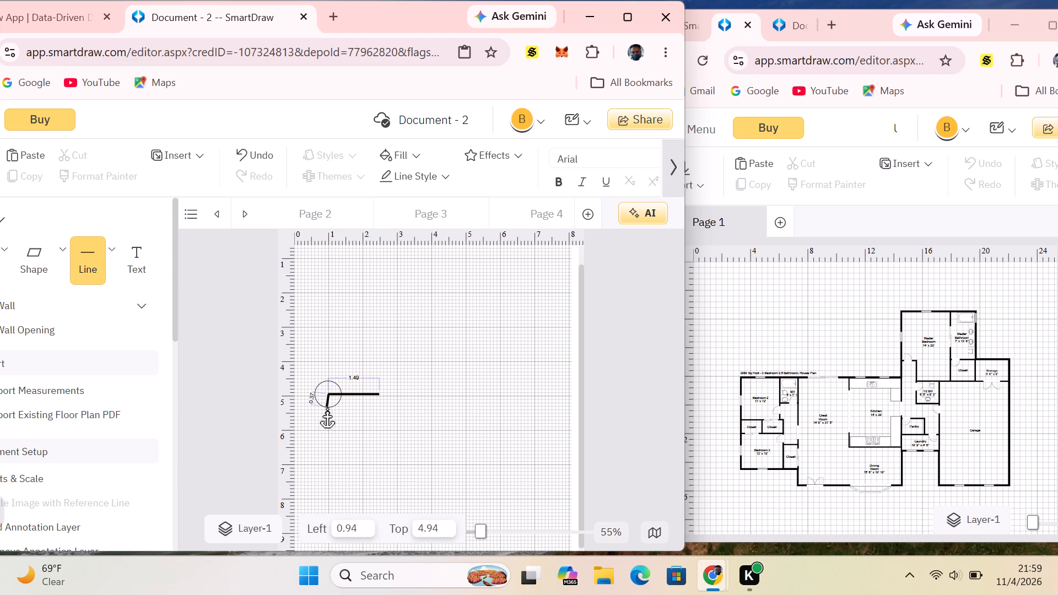
left_click_drag(327, 408, 330, 417)
left_click_drag(330, 417, 330, 417)
left_click_drag(330, 417, 330, 415)
left_click(354, 415)
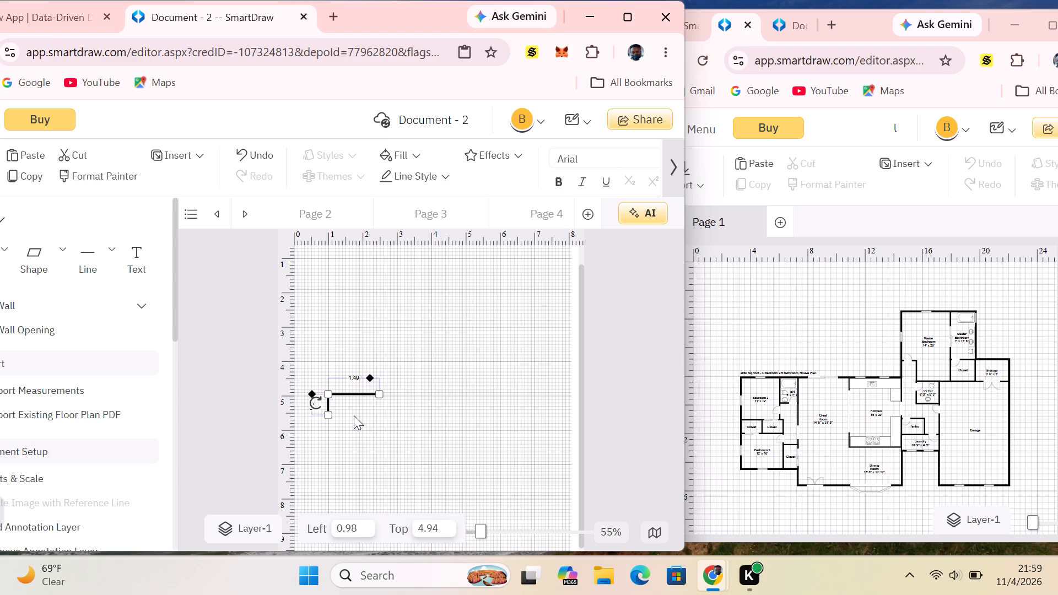
Leave a gap below the short vertical line and draw a vertical wall line about 1.25 long, starting at about 0.98 left and 5.98 top.
left_click(111, 258)
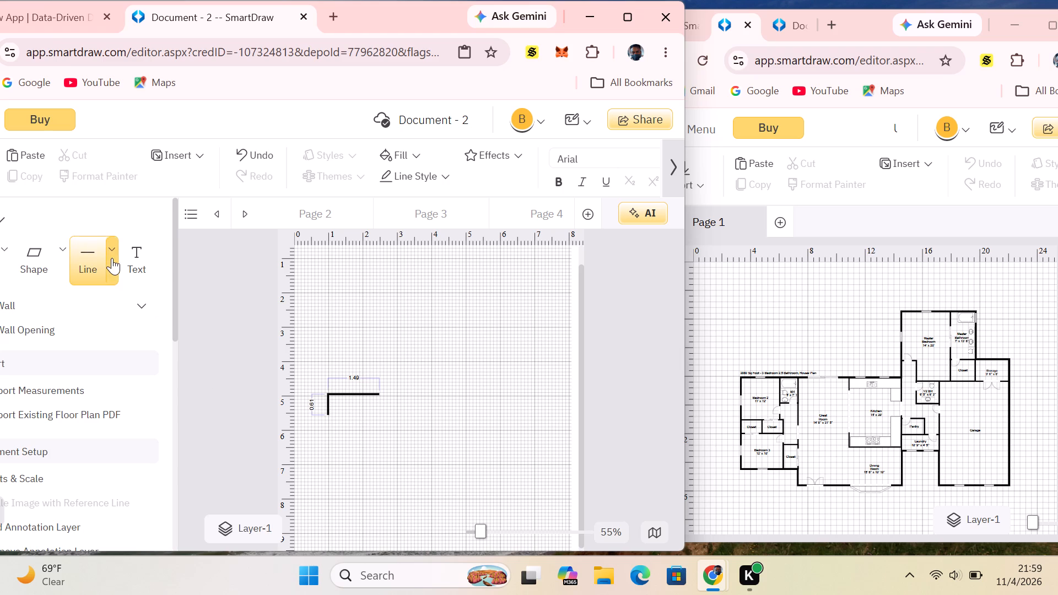
left_click(147, 312)
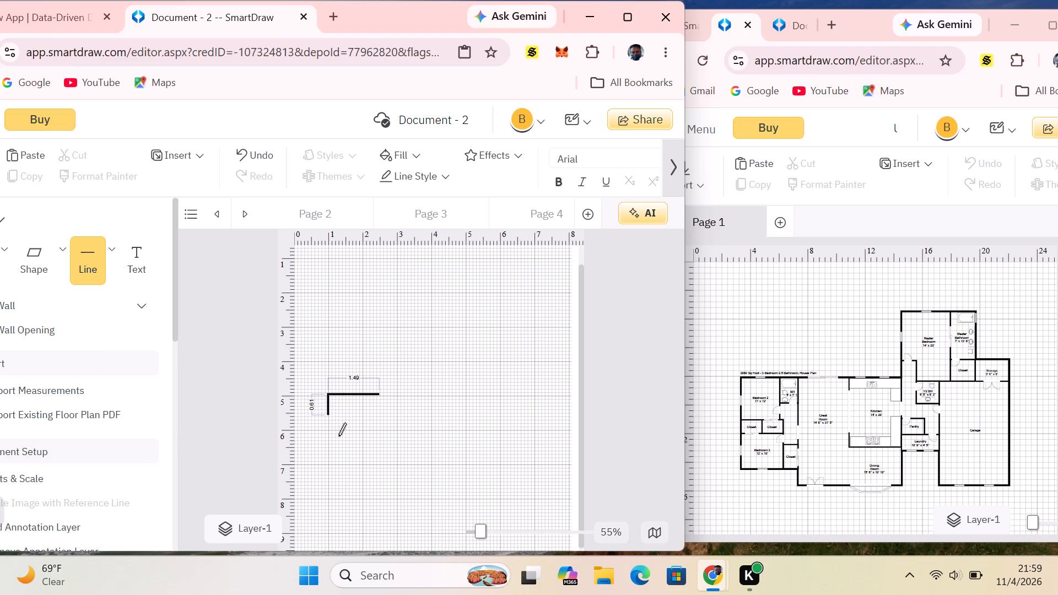
left_click_drag(328, 429, 329, 445)
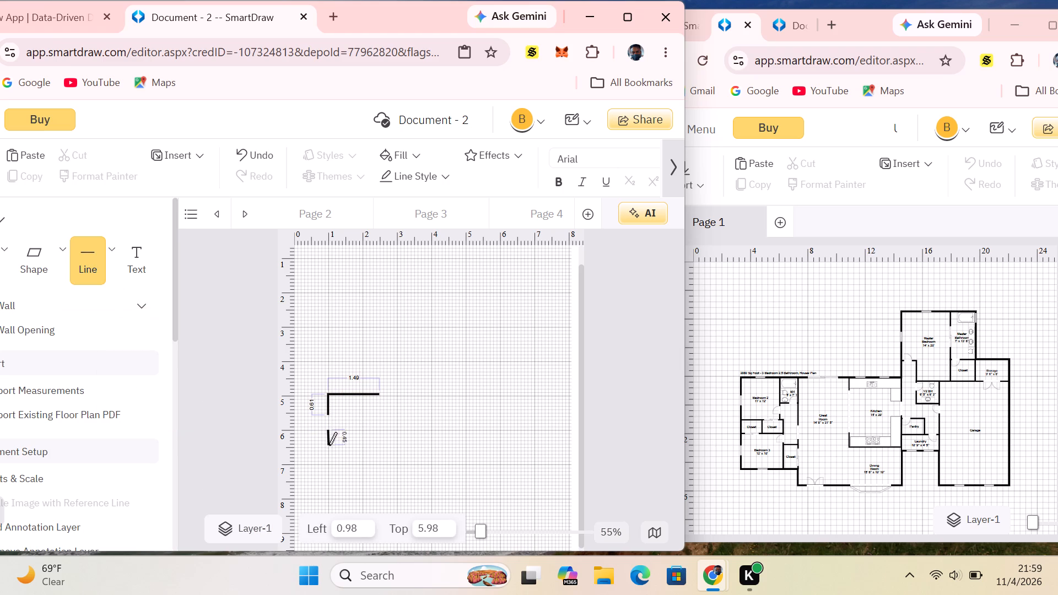
left_click_drag(329, 445, 327, 472)
left_click(440, 410)
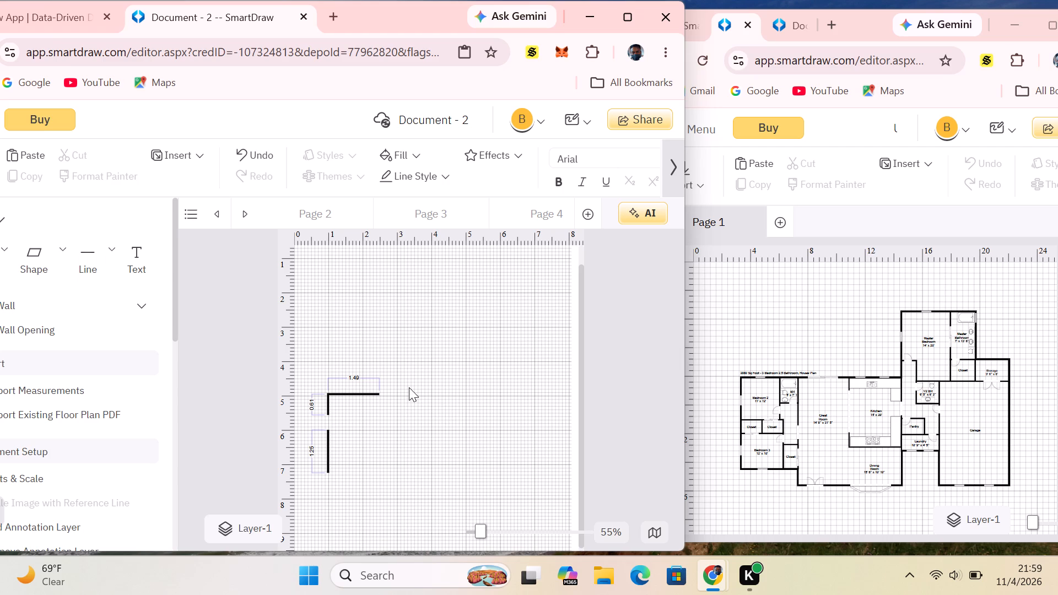
Move the joined L-shaped wall lines up to about 1.02 left and 4.31 top.
scroll(526, 344, "down", 1)
scroll(431, 378, "down", 1)
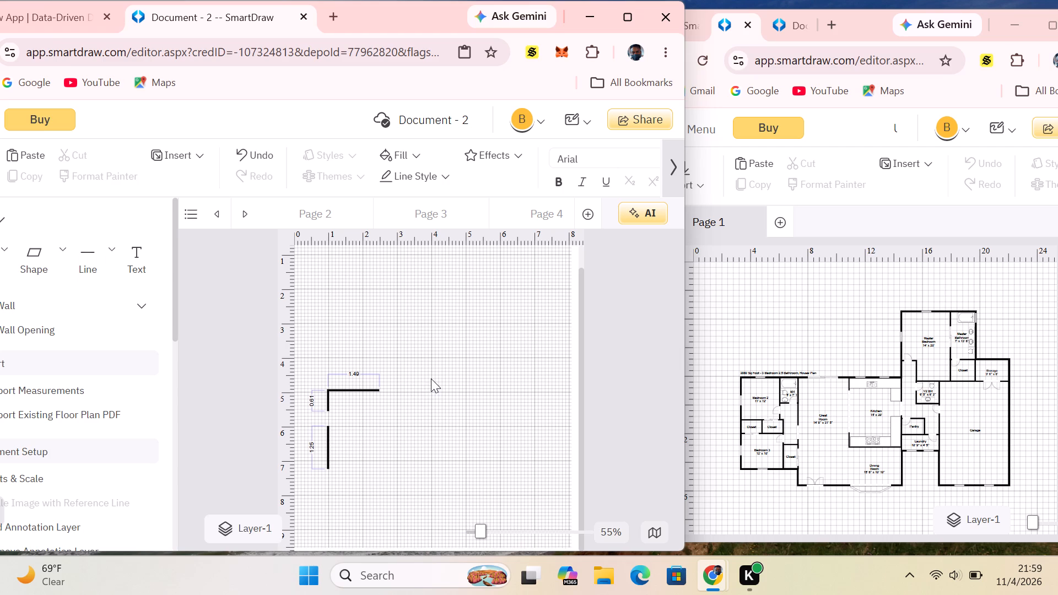
scroll(431, 378, "down", 3)
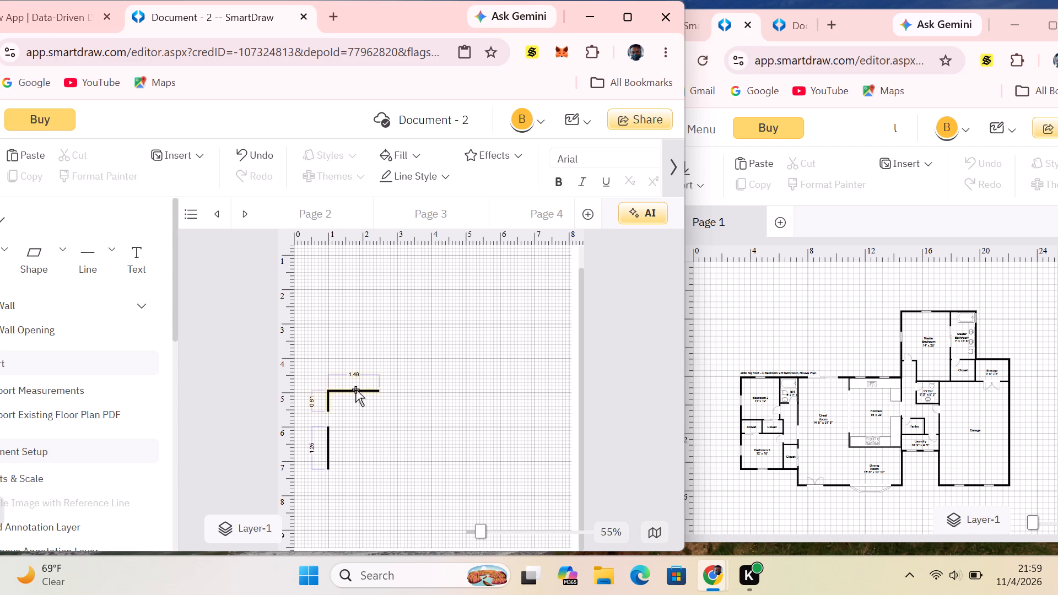
left_click_drag(355, 390, 357, 368)
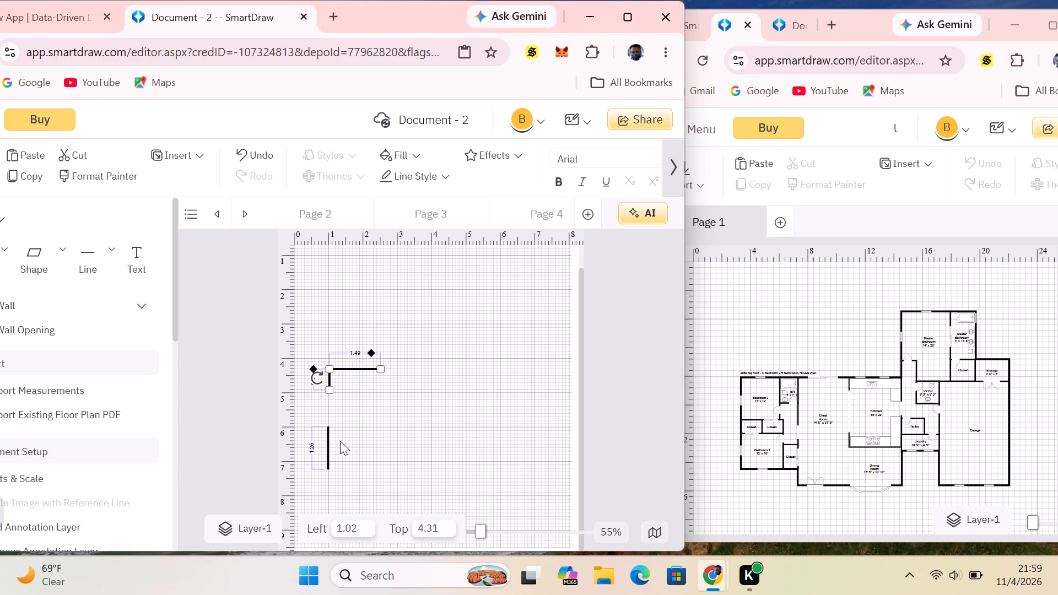
Move the separate 1.25 vertical wall line up, in line with the L-shape's short leg and leaving a gap beneath it.
left_click_drag(327, 438, 328, 420)
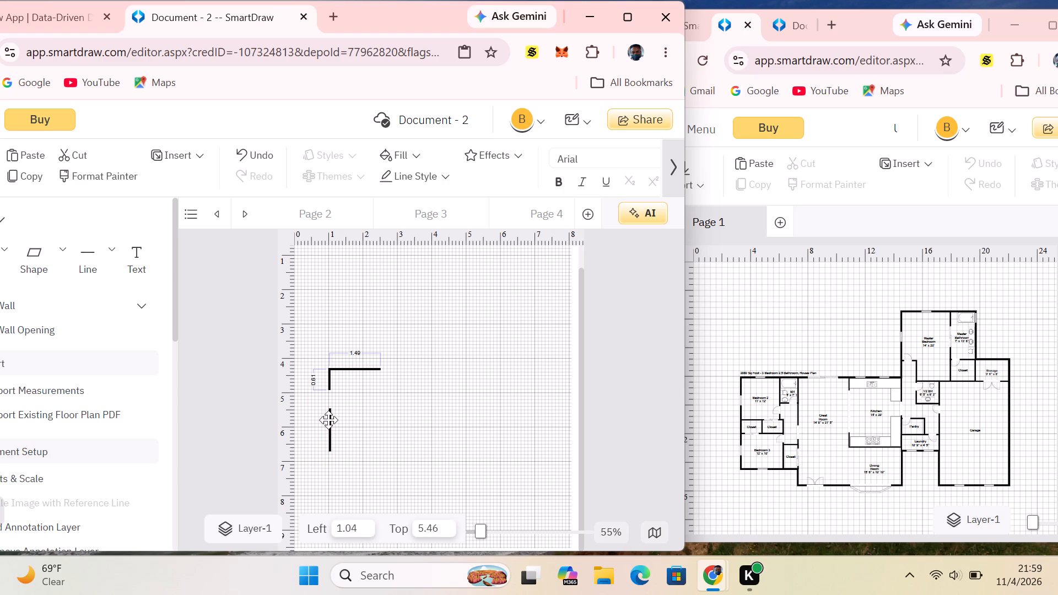
left_click_drag(328, 420, 328, 417)
left_click(412, 406)
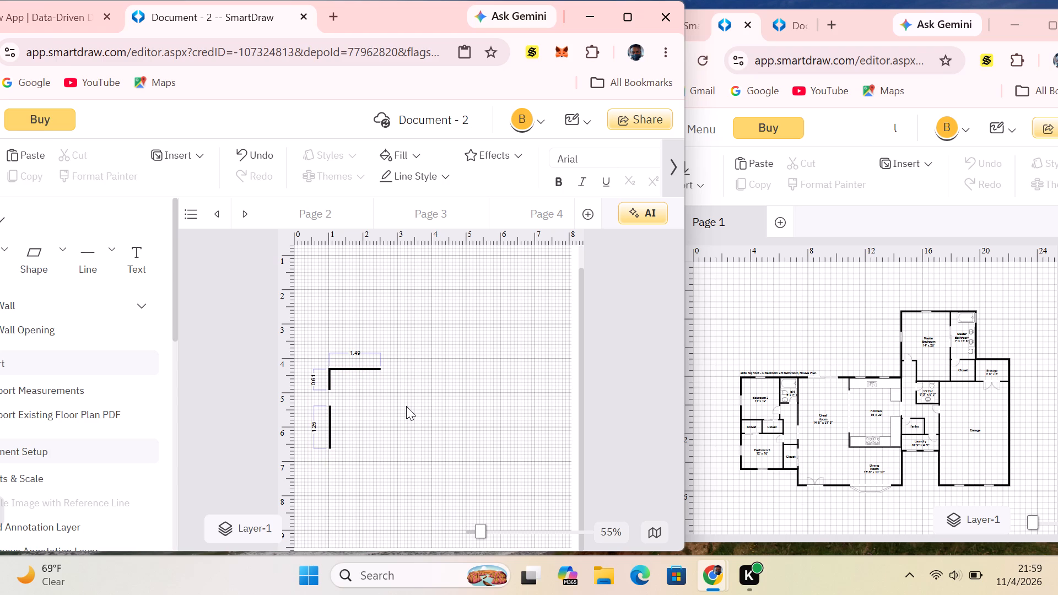
Draw a horizontal closet wall line about 0.55 long, extending rightward from the upper part of the 1.25 vertical wall.
left_click(84, 263)
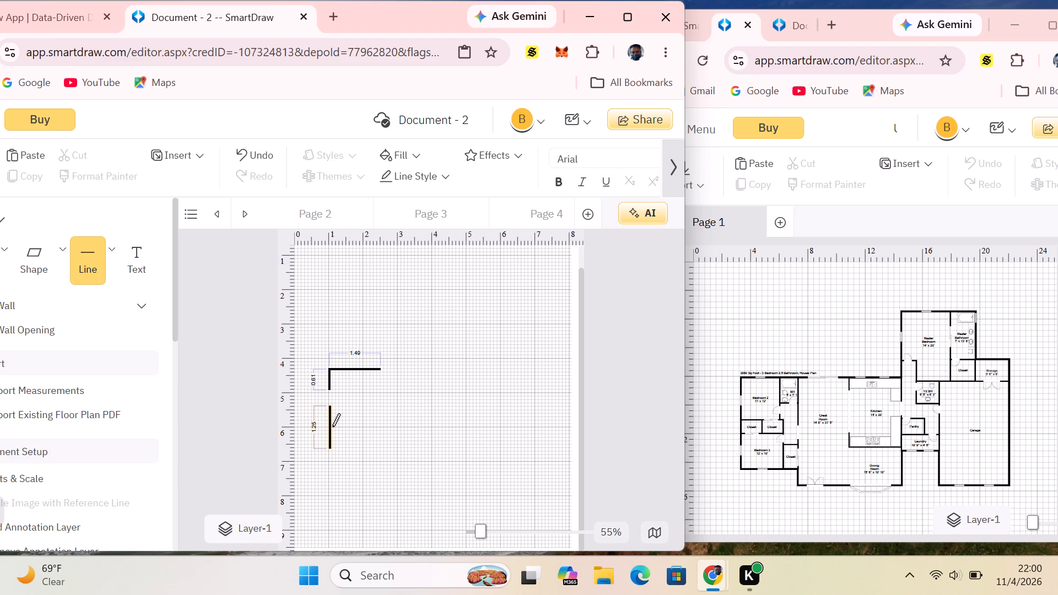
left_click_drag(333, 418, 352, 418)
left_click(364, 397)
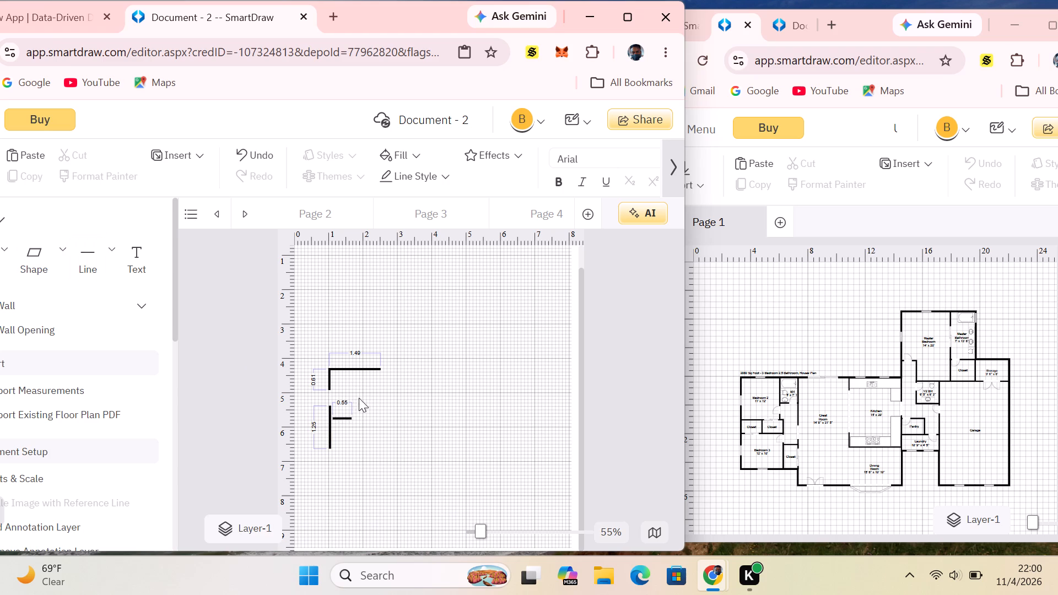
Draw a vertical closet wall line about 0.45 long downward from the right end of the 0.55 line.
left_click(90, 264)
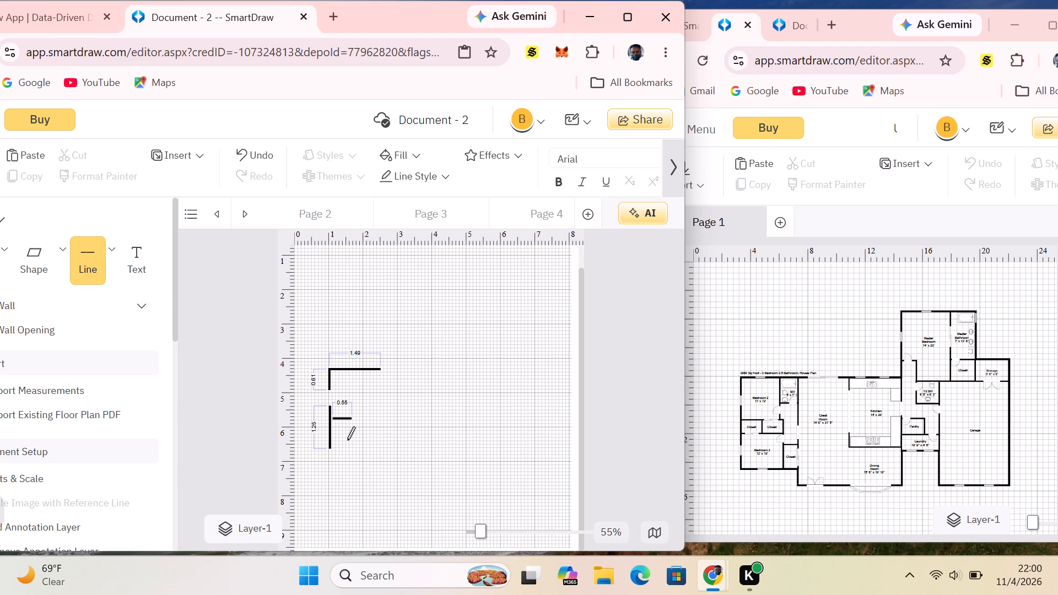
left_click_drag(348, 419, 349, 428)
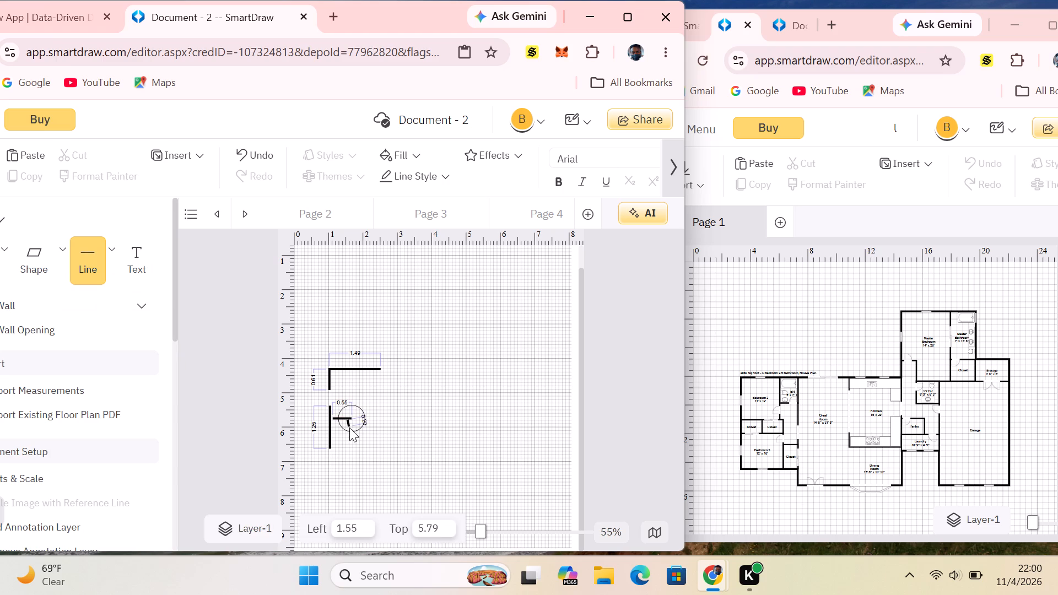
left_click_drag(349, 428, 347, 434)
left_click_drag(347, 434, 347, 434)
left_click(435, 396)
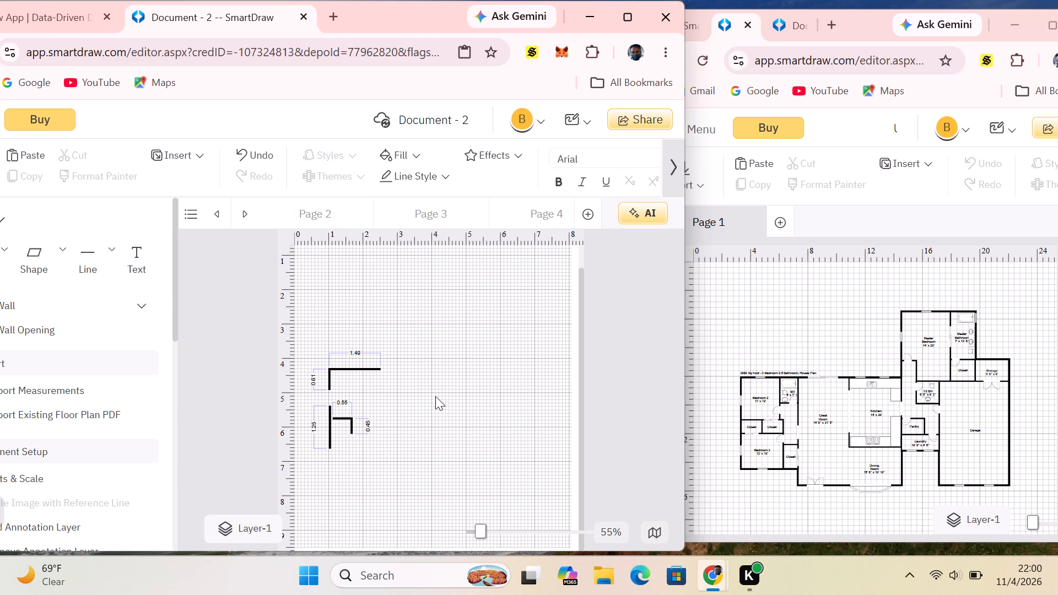
Draw a horizontal wall line about 0.80 long across the foot of the 0.45 vertical closet wall.
left_click(93, 273)
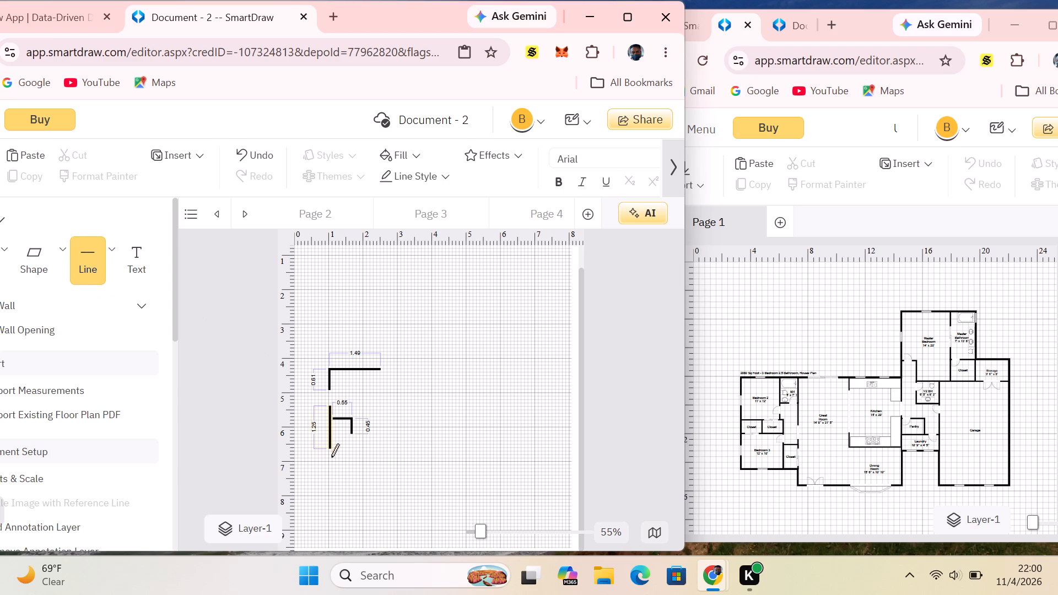
left_click_drag(343, 436, 376, 438)
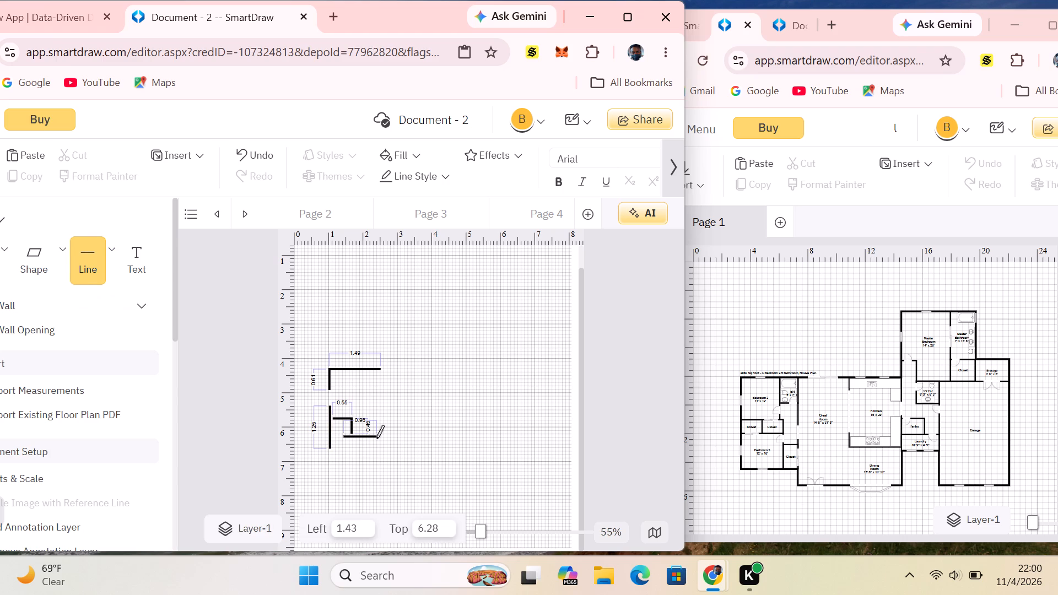
left_click_drag(376, 438, 371, 437)
left_click_drag(371, 437, 366, 438)
left_click_drag(366, 438, 368, 436)
left_click(447, 423)
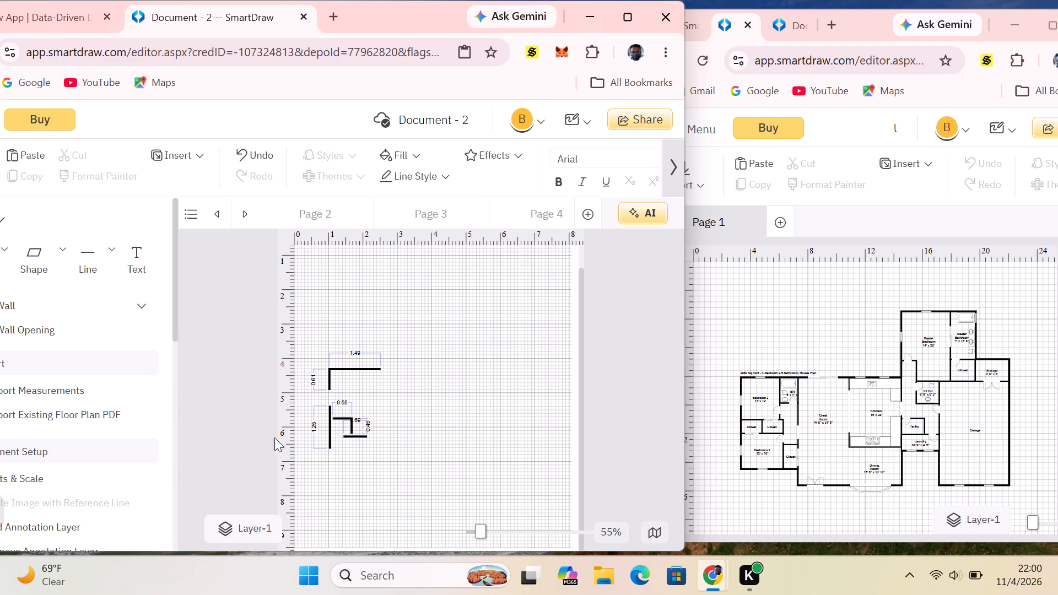
left_click(386, 405)
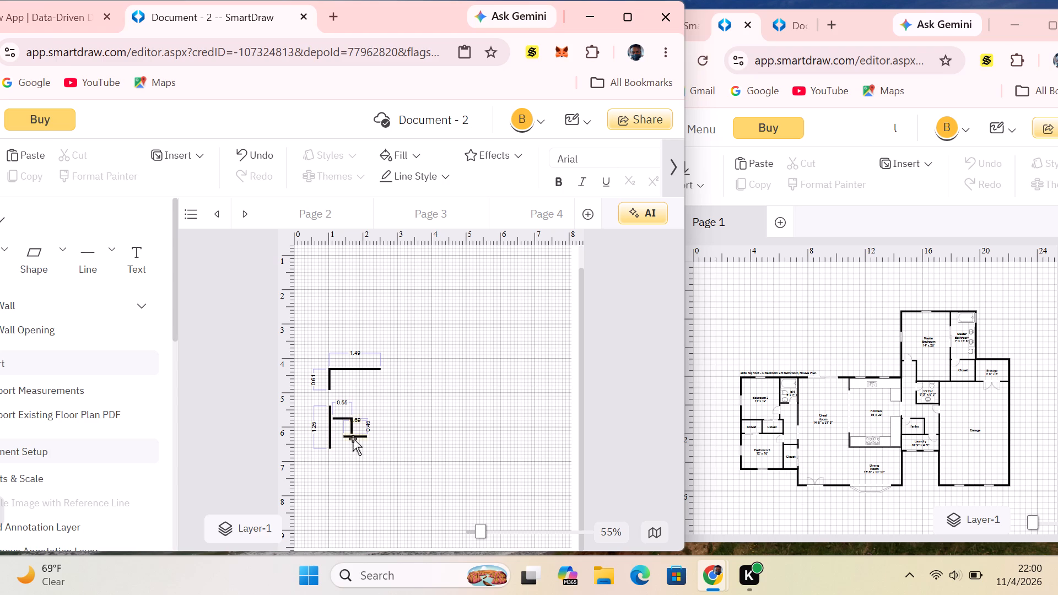
left_click(353, 437)
left_click_drag(365, 437, 371, 437)
left_click(430, 396)
Draw a vertical closet wall line about 0.57 long upward from the right end of the 0.80 horizontal line.
left_click(88, 244)
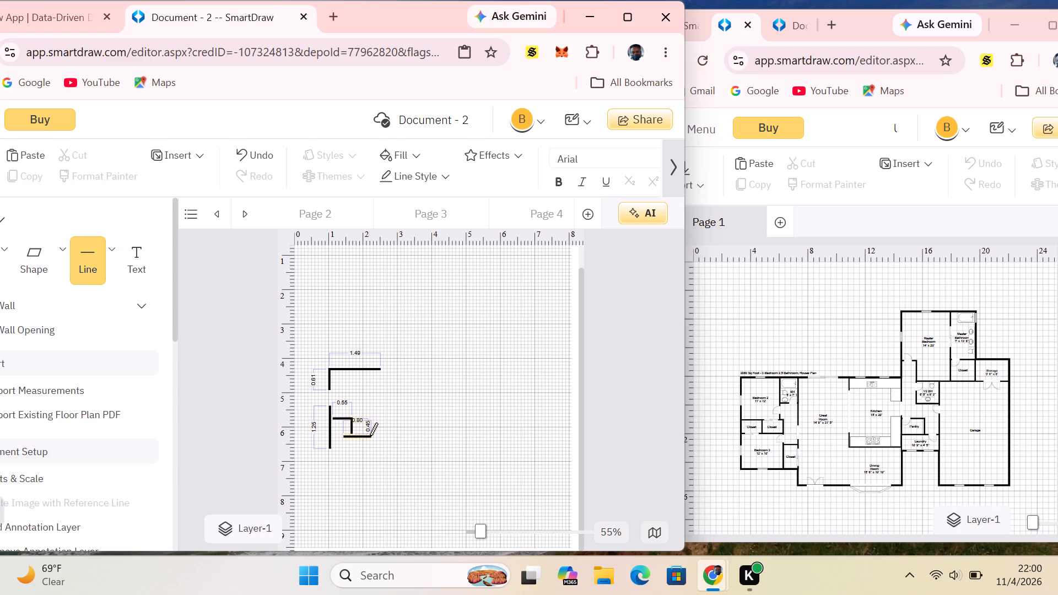
left_click_drag(370, 436, 372, 418)
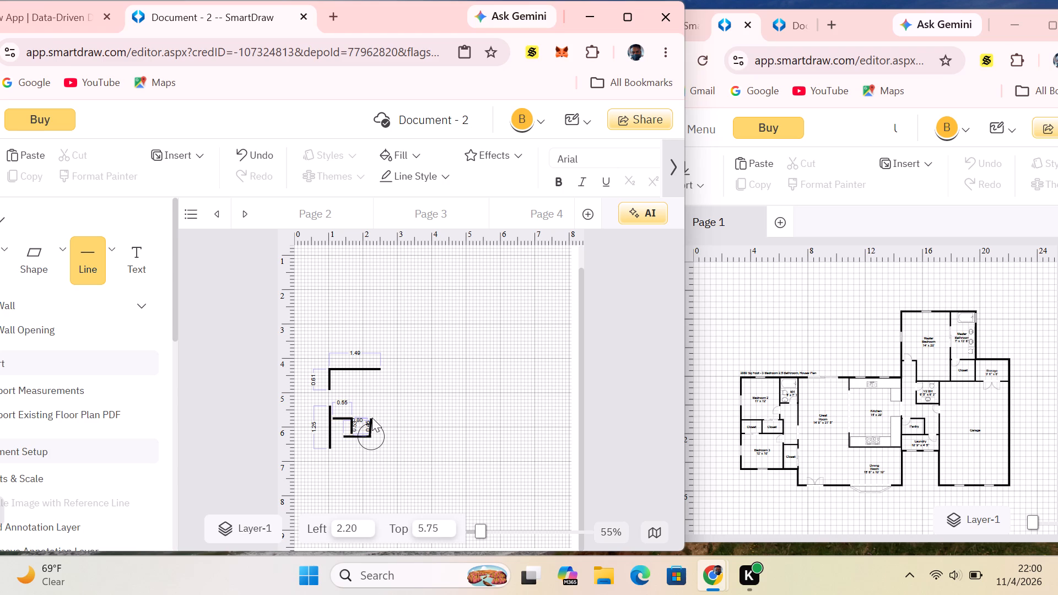
left_click_drag(372, 418, 371, 418)
left_click_drag(371, 418, 372, 418)
left_click_drag(372, 418, 371, 418)
left_click(420, 373)
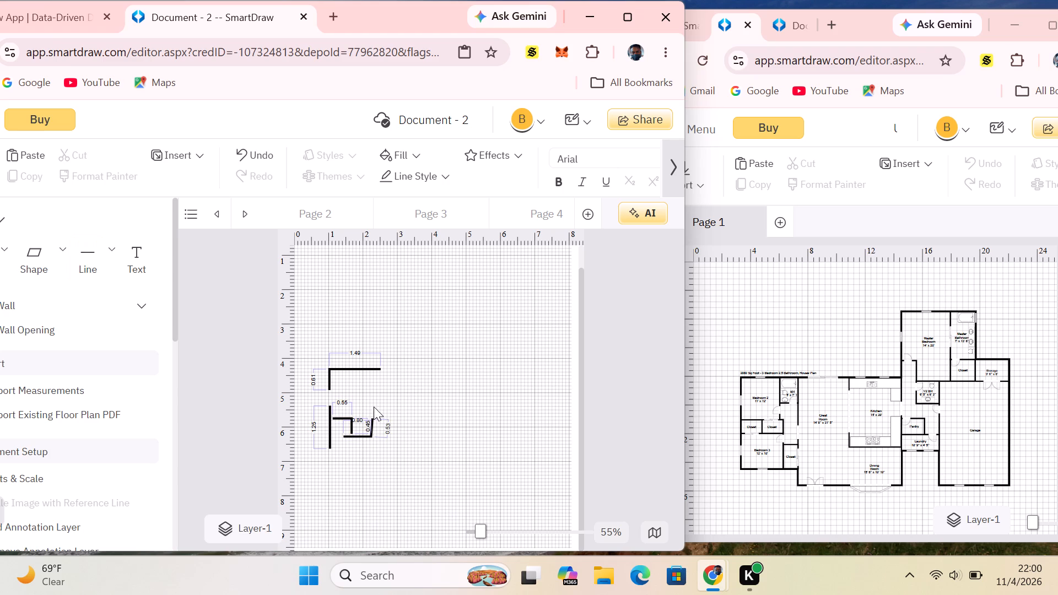
left_click(373, 420)
left_click(373, 421)
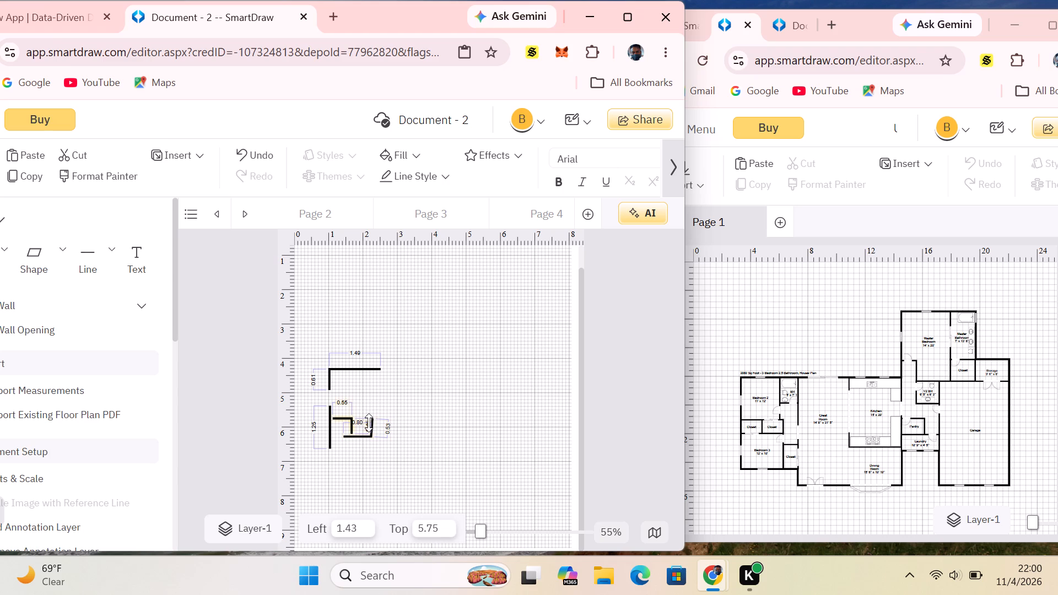
left_click(373, 418)
left_click(413, 392)
Draw a short horizontal wall line about 0.25 long leftward from the top of the 0.57 vertical line.
left_click(88, 267)
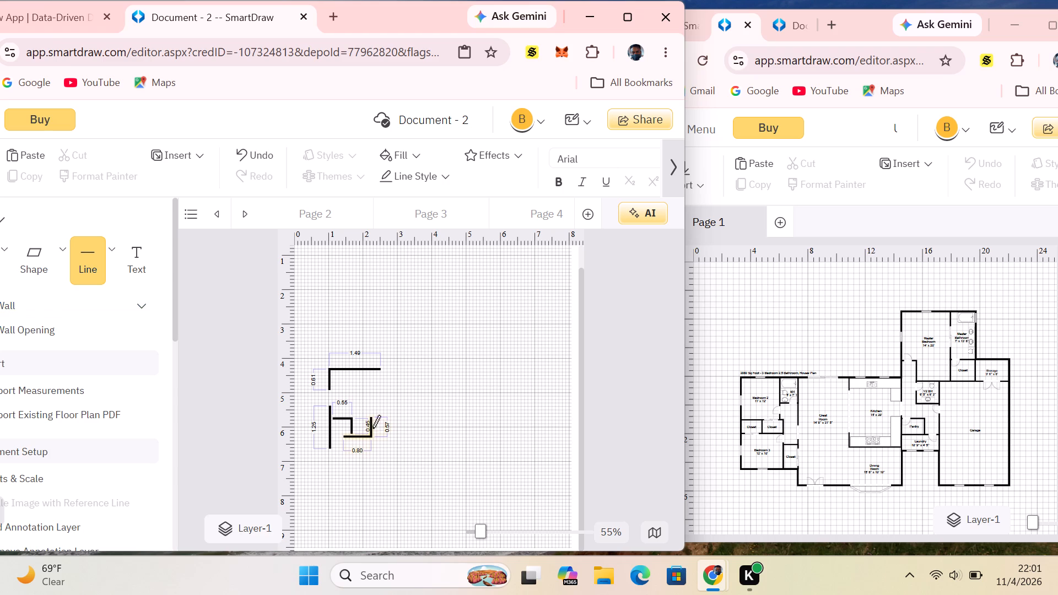
left_click_drag(365, 419, 369, 418)
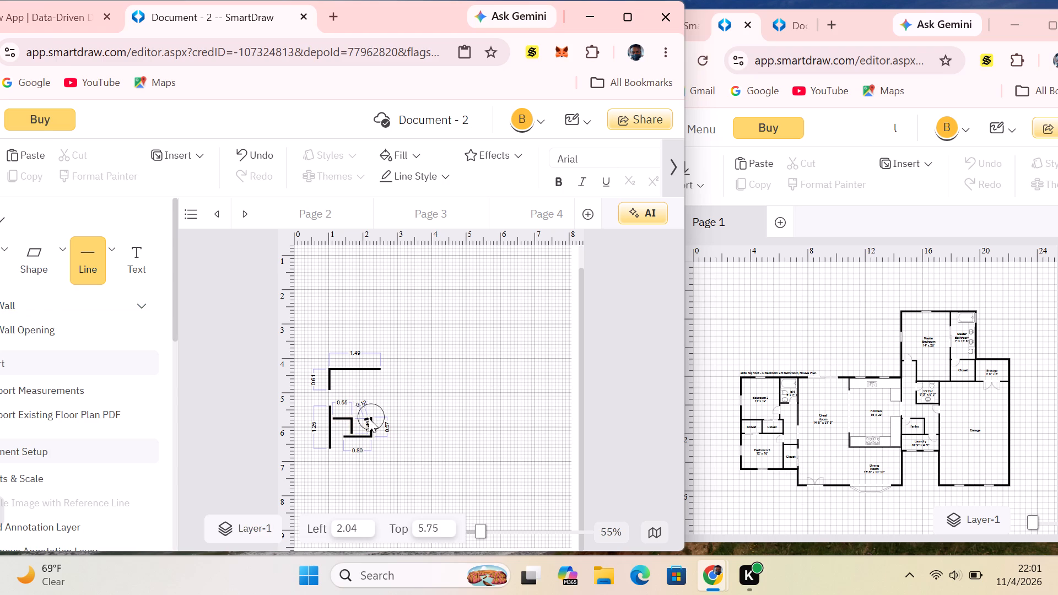
left_click_drag(369, 418, 371, 418)
left_click(447, 387)
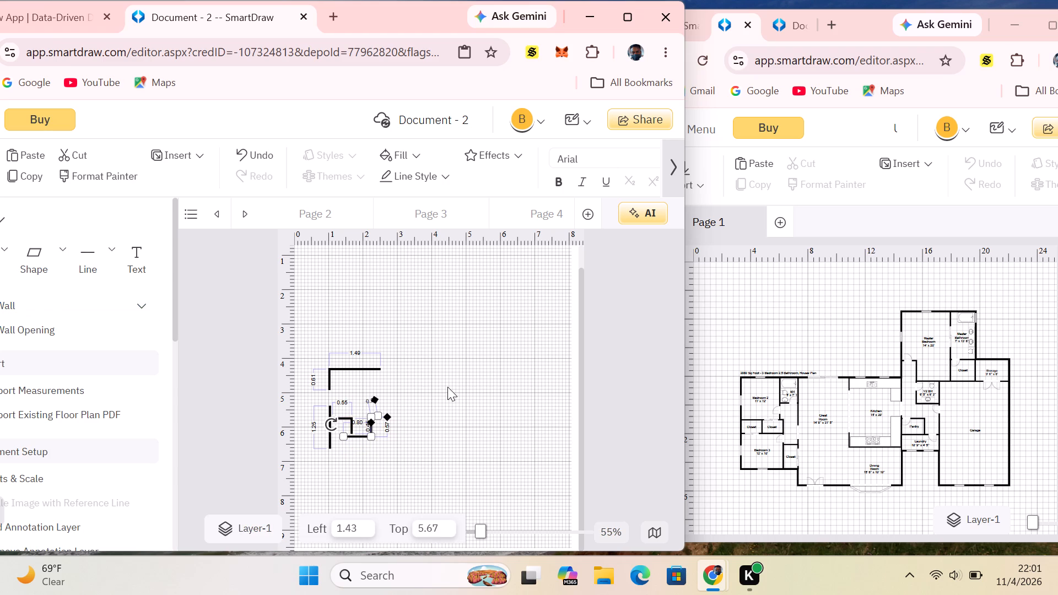
left_click(375, 415)
left_click_drag(377, 413, 373, 410)
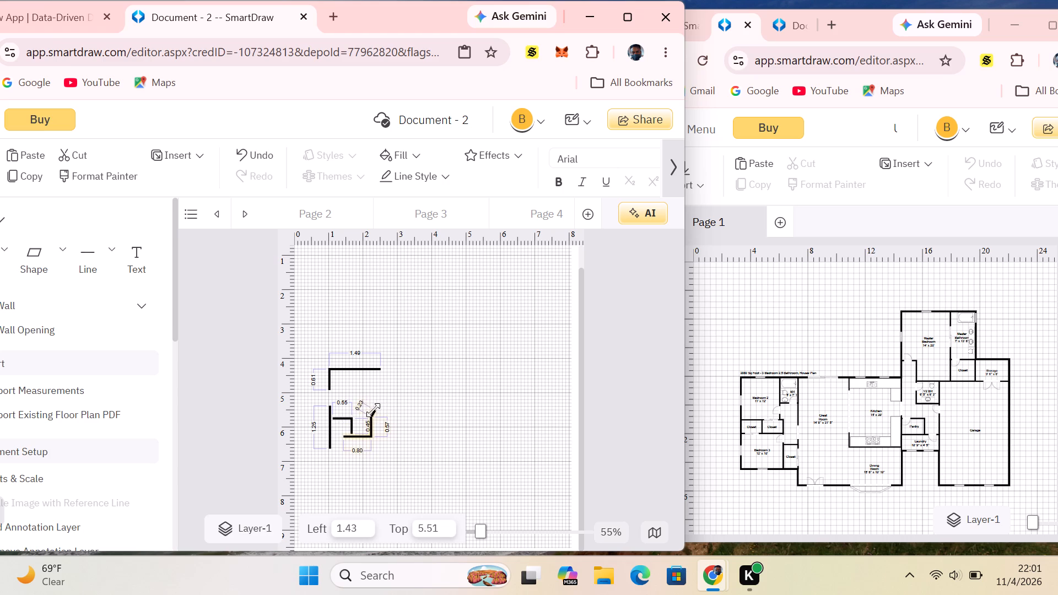
left_click_drag(373, 410, 362, 418)
left_click_drag(362, 418, 363, 416)
left_click(433, 387)
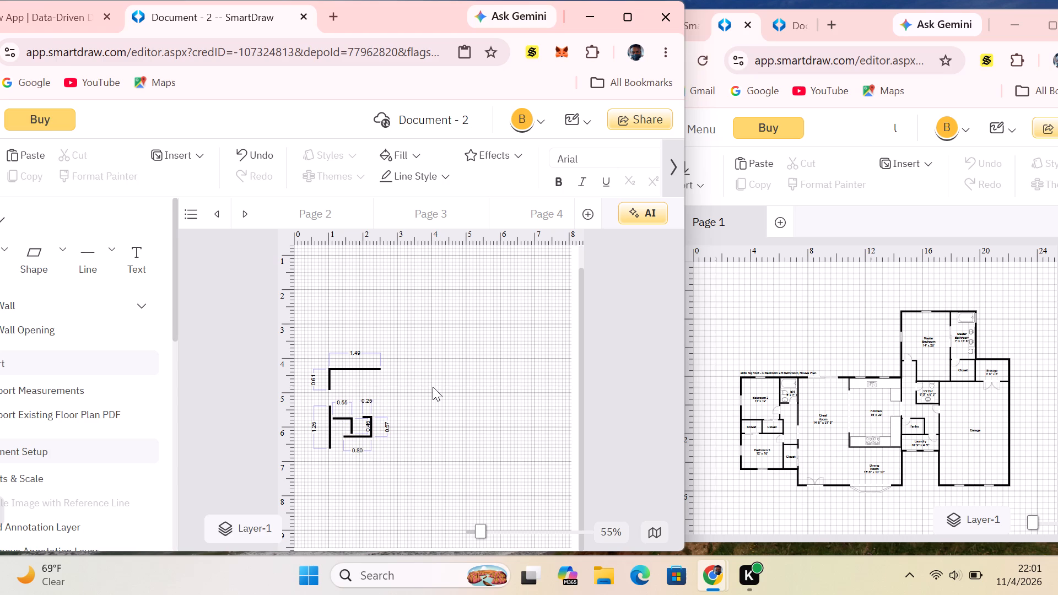
Draw a vertical partition wall line about 0.80 long downward from the 1.49 top wall, at about 1.98 left.
left_click(95, 261)
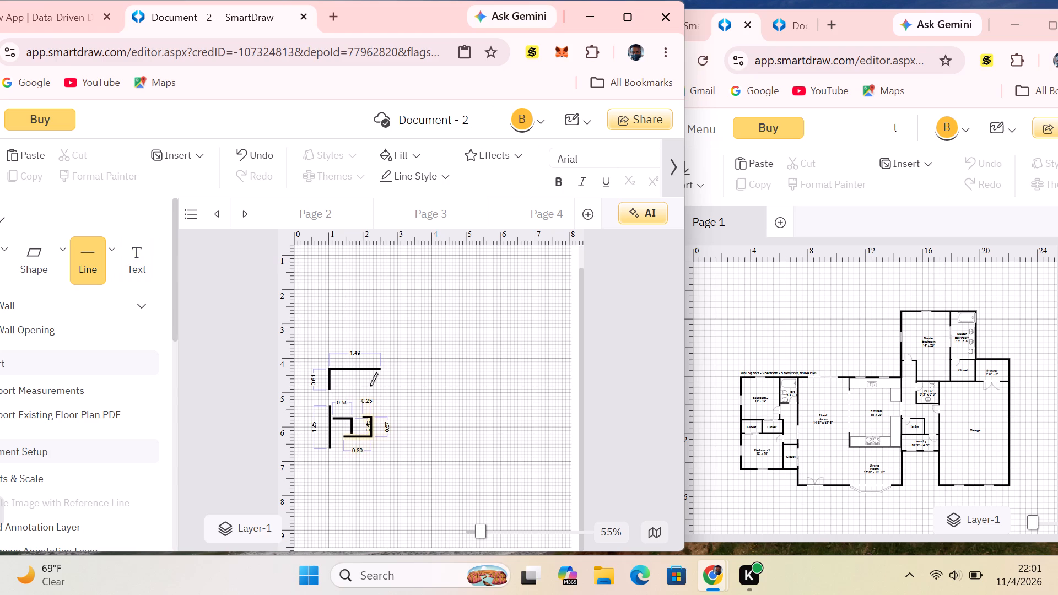
left_click_drag(362, 370, 361, 381)
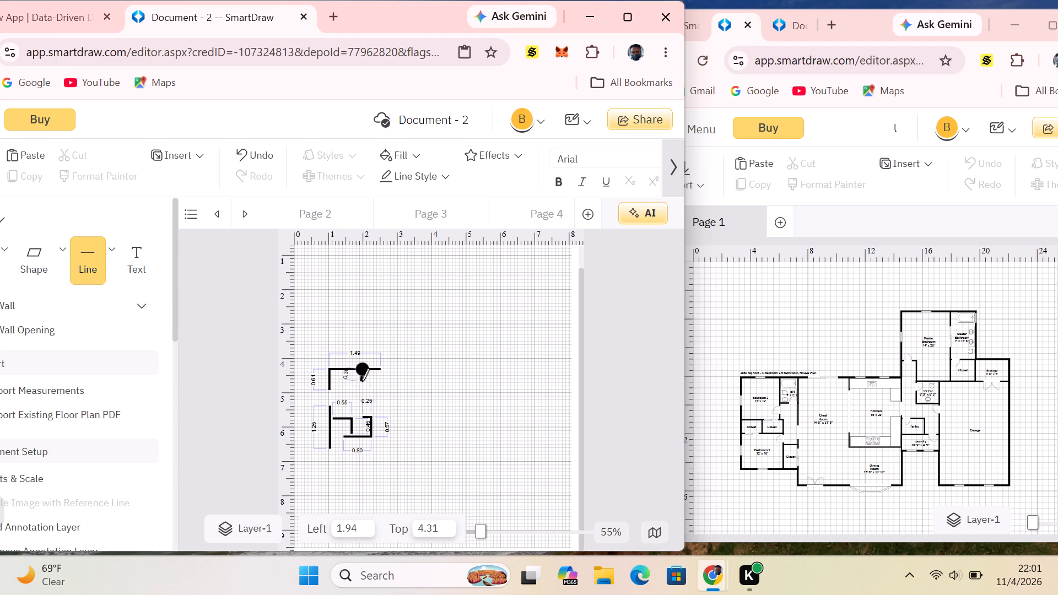
left_click_drag(361, 381, 362, 396)
left_click_drag(362, 396, 362, 397)
left_click(427, 388)
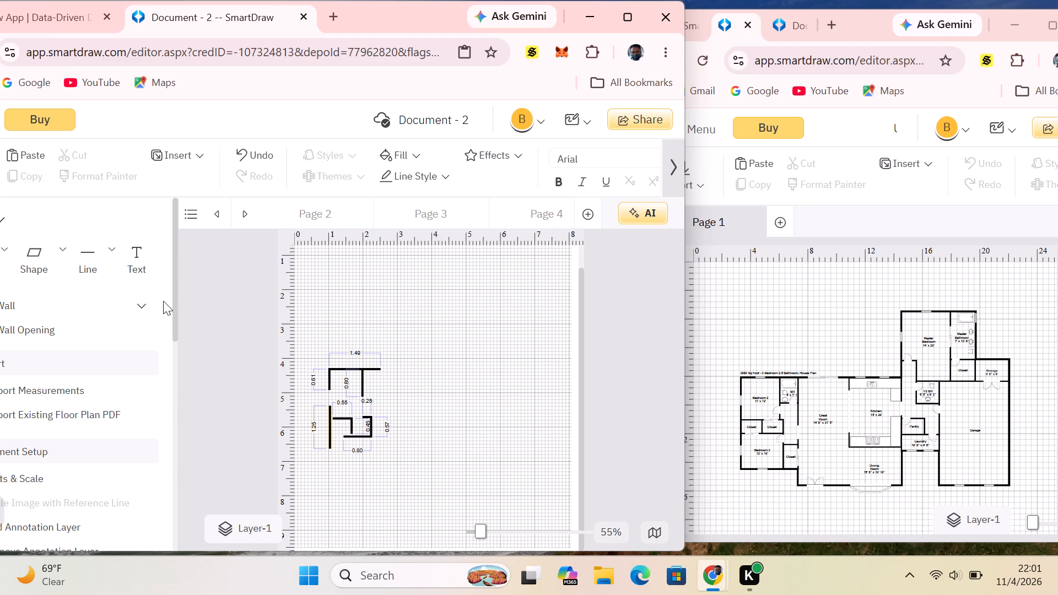
Draw a short vertical wall line about 0.24 long upward from the left end of the 0.25 horizontal line.
left_click(101, 266)
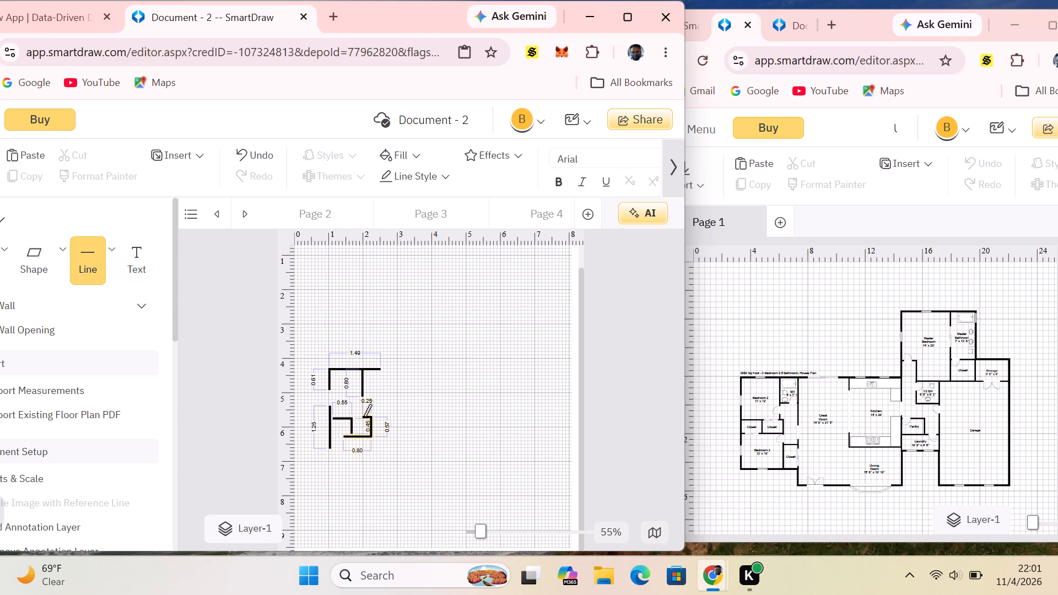
left_click_drag(363, 417, 365, 409)
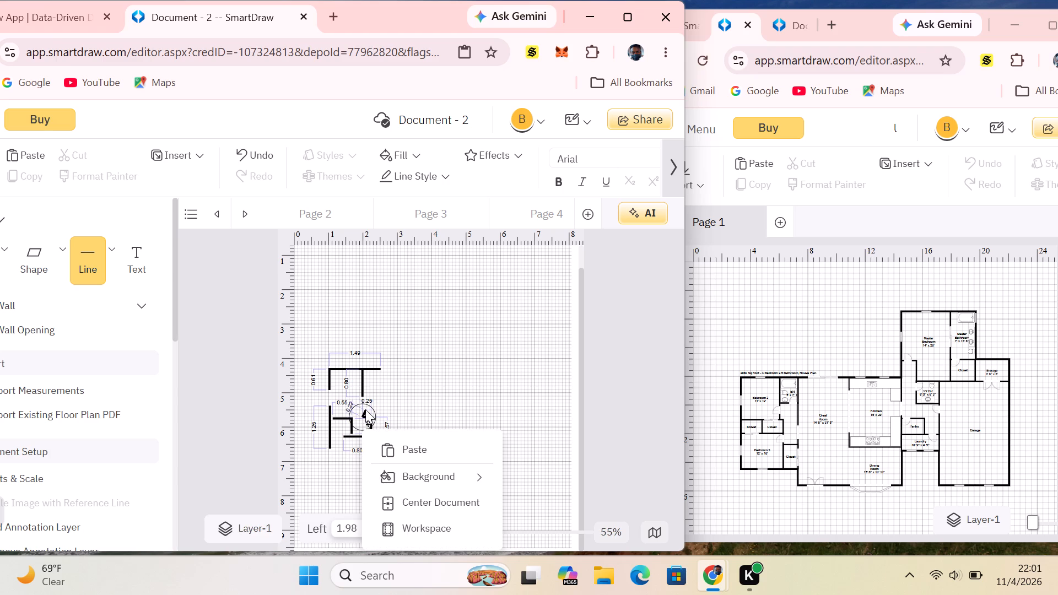
left_click_drag(365, 409, 364, 409)
left_click(430, 376)
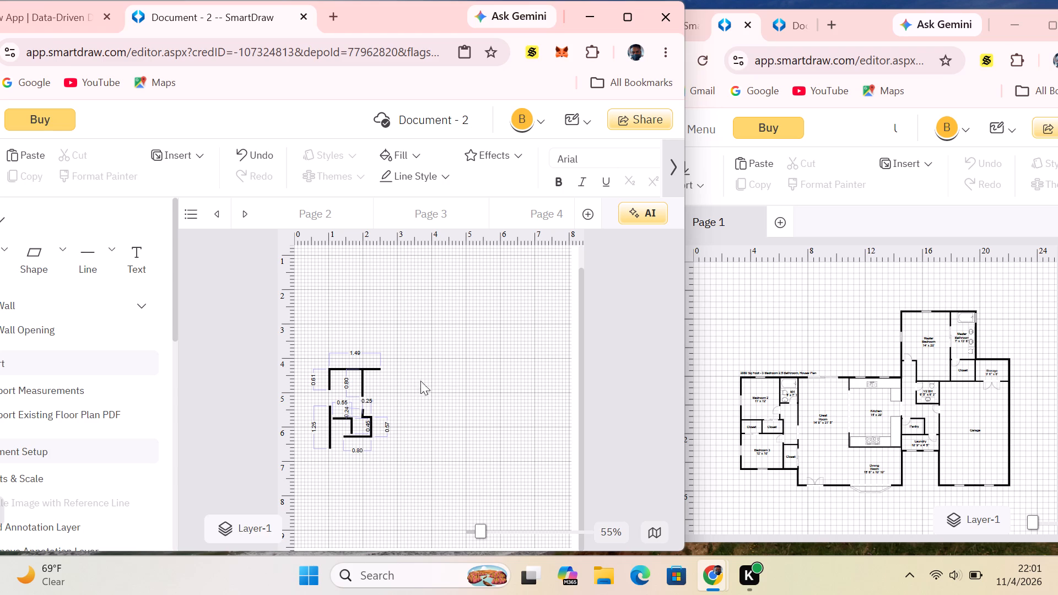
Extend the 0.80 vertical partition downward with an overlapping vertical wall line about 0.25 long.
left_click(93, 274)
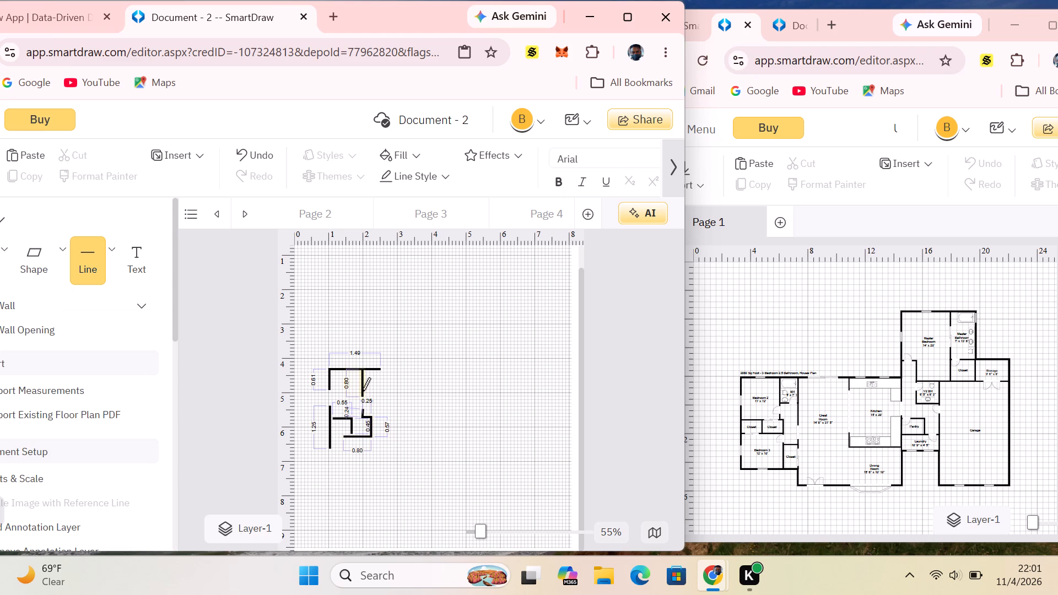
left_click_drag(363, 391, 363, 399)
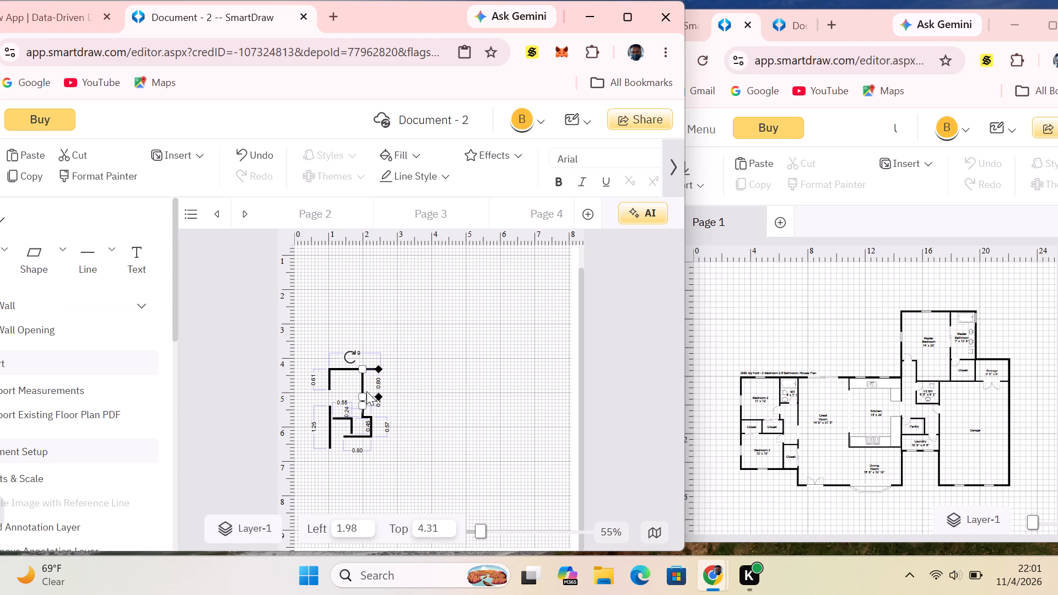
left_click(408, 362)
Draw a horizontal wall line about 0.33 long rightward from the lower part of the vertical partition, at about 5.12 top.
left_click(94, 258)
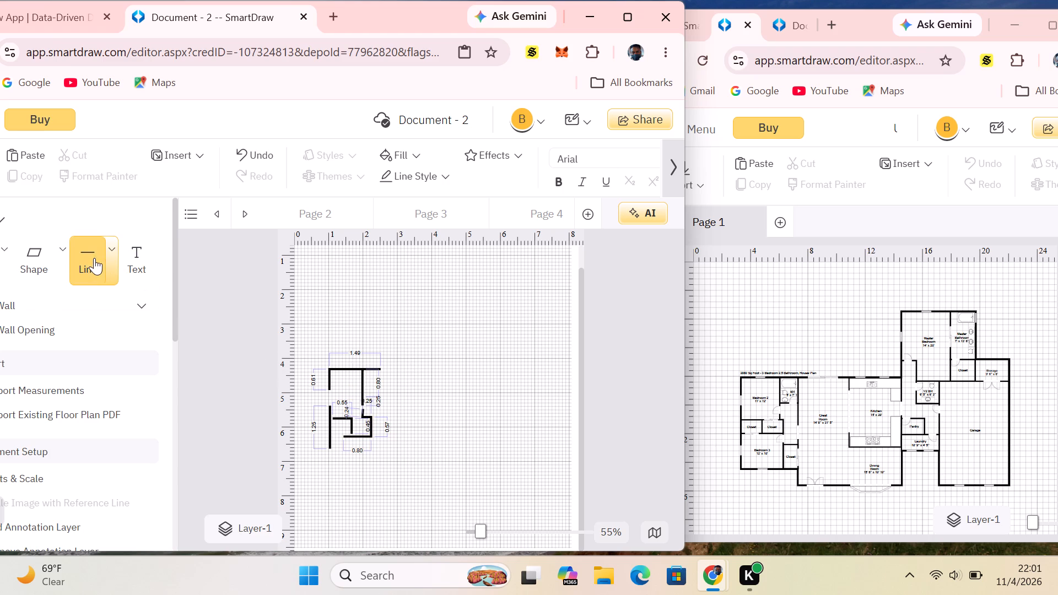
left_click_drag(361, 396, 363, 396)
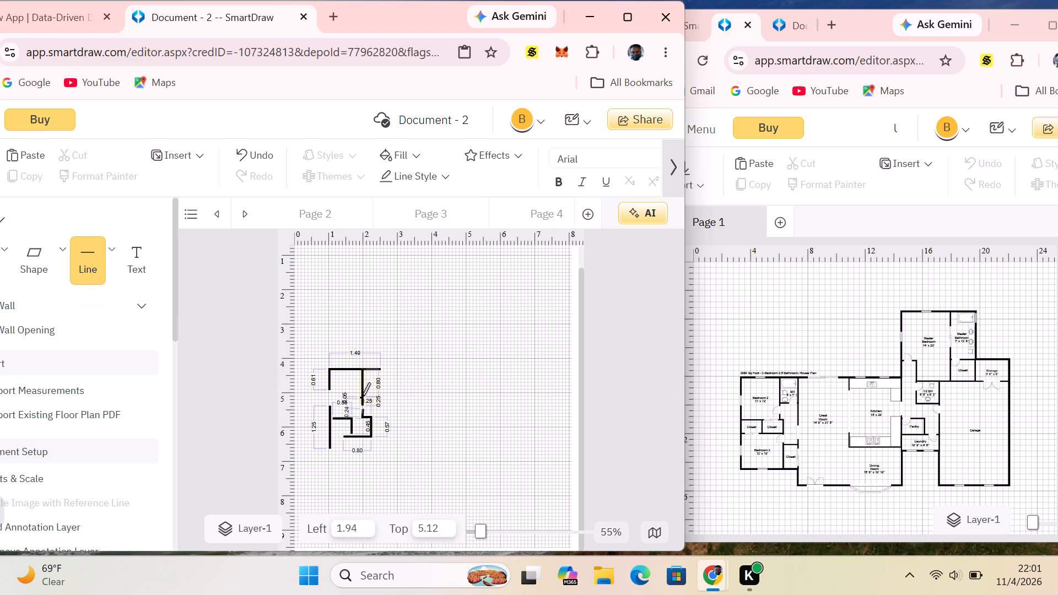
left_click_drag(363, 396, 373, 395)
left_click_drag(373, 395, 373, 397)
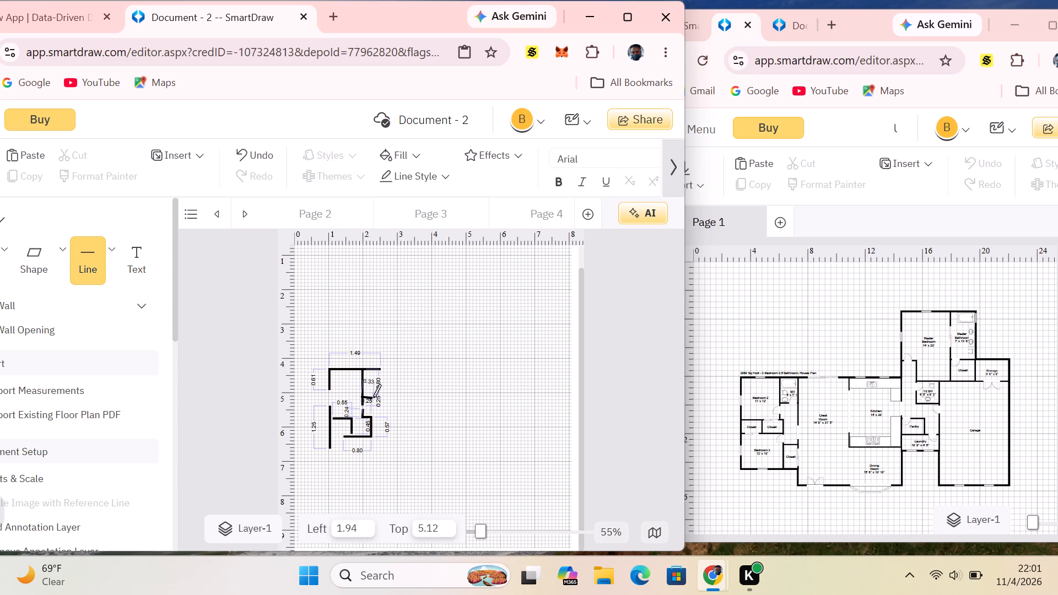
left_click_drag(373, 397, 373, 397)
left_click(491, 371)
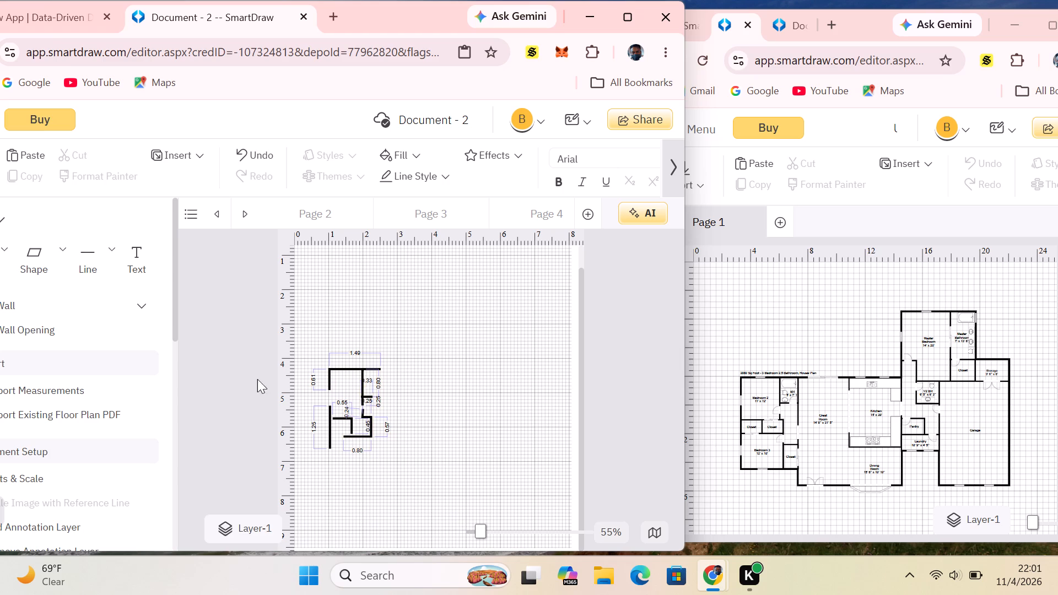
Shorten the overlapping lower segment of the 0.80 vertical partition so it ends close to the 0.33 horizontal line.
left_click(361, 391)
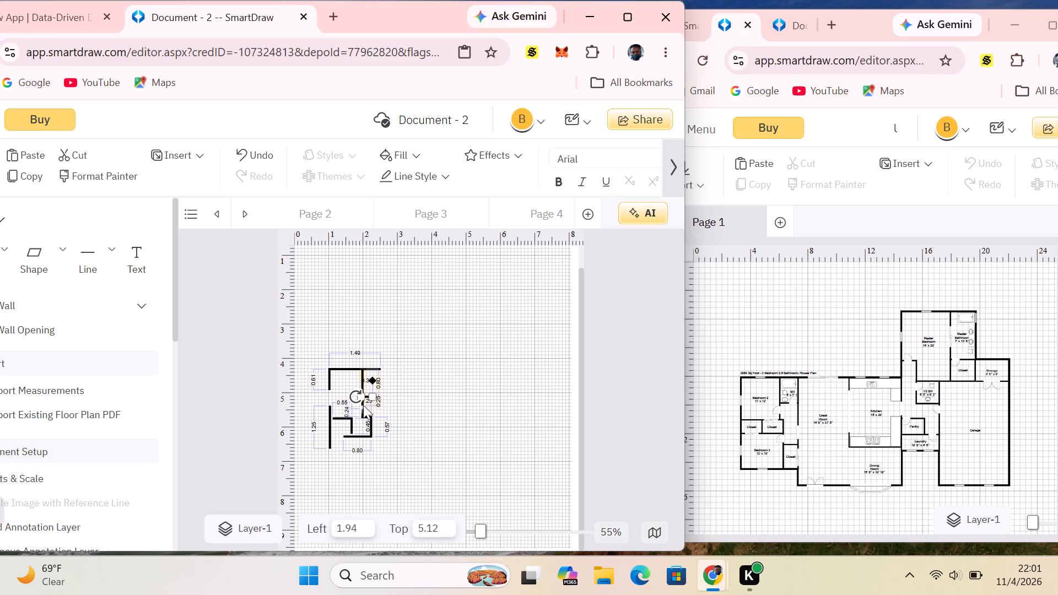
left_click(363, 403)
left_click(363, 401)
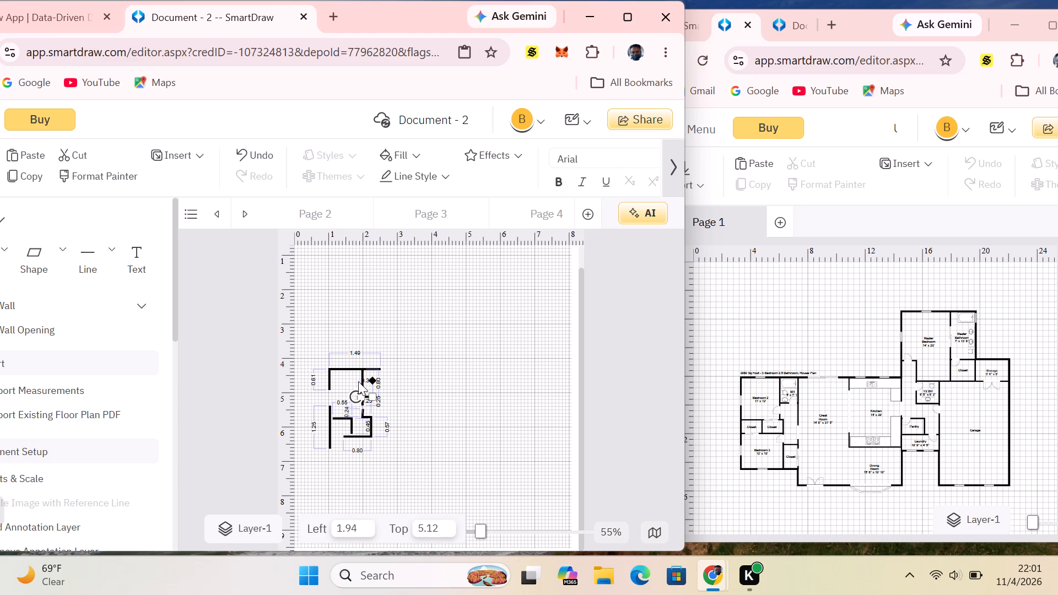
left_click(358, 381)
left_click(363, 382)
left_click(360, 387)
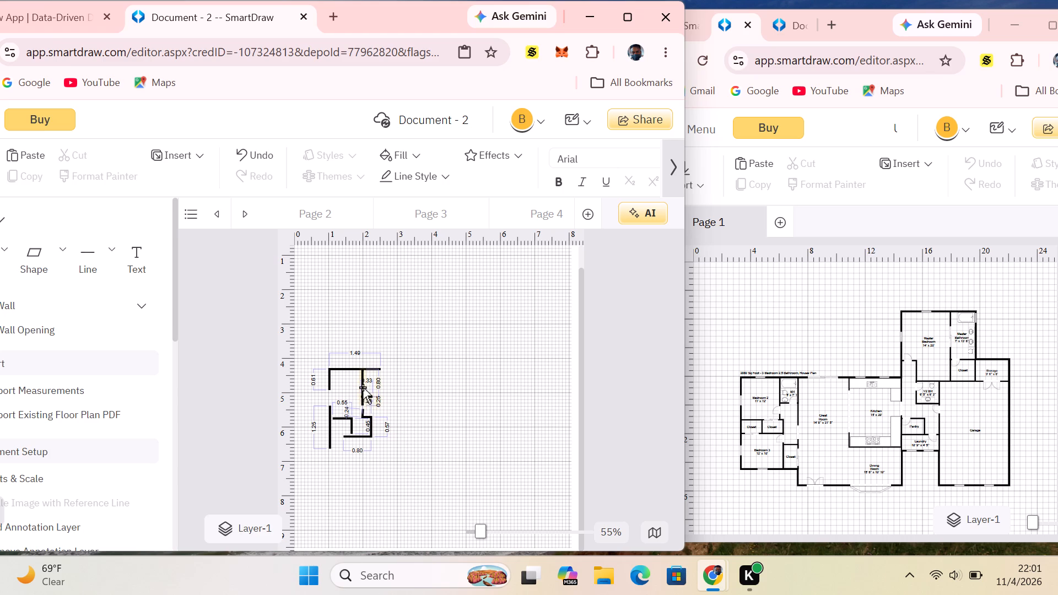
left_click(363, 387)
left_click_drag(361, 407, 363, 405)
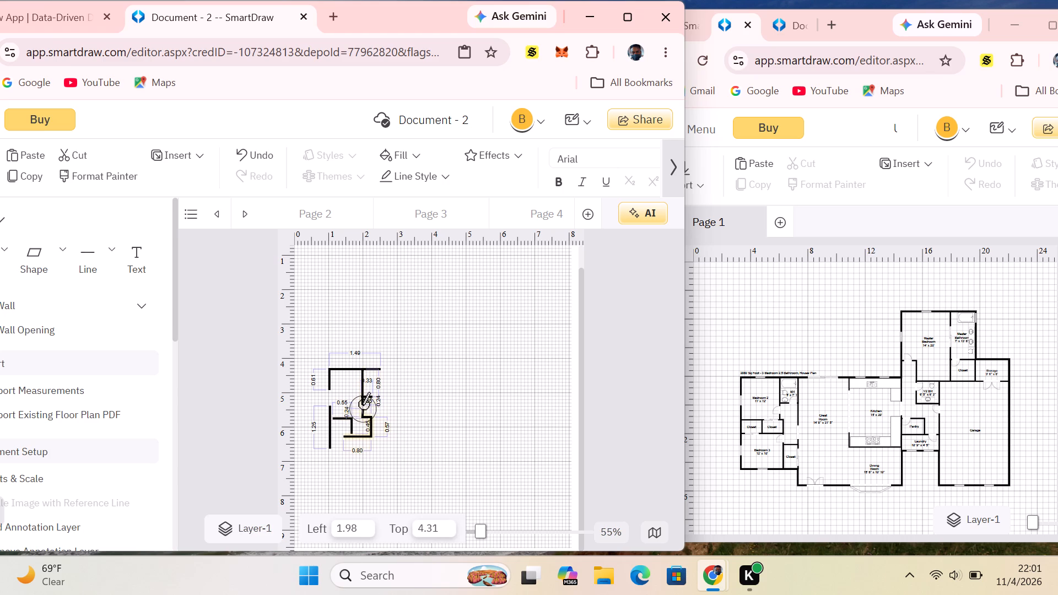
left_click_drag(363, 405, 361, 399)
left_click(439, 383)
left_click(438, 382)
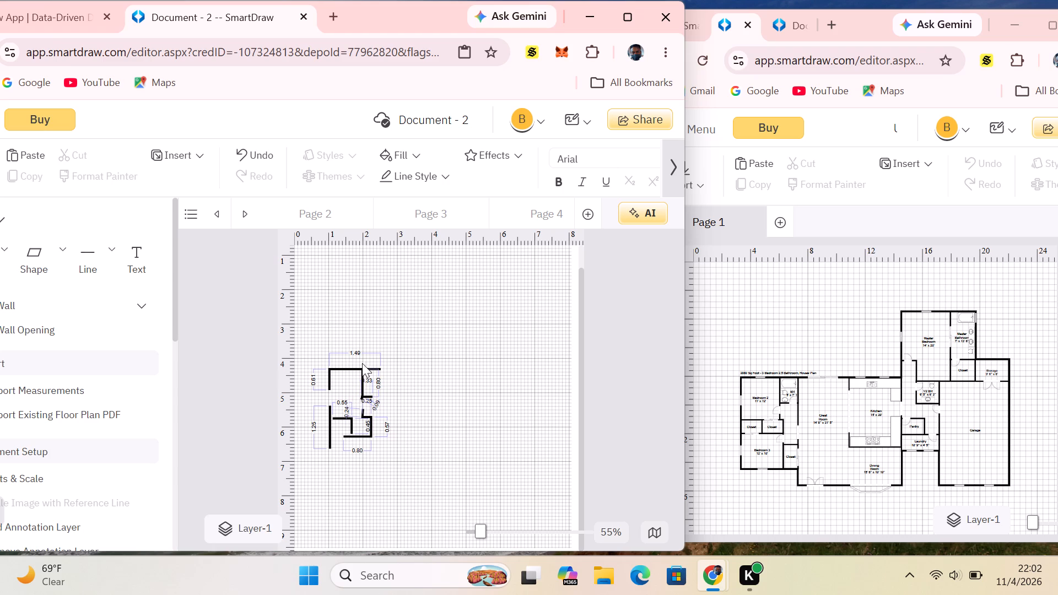
Lengthen the top horizontal wall rightward to about 1.76.
left_click(375, 369)
left_click_drag(380, 369, 390, 368)
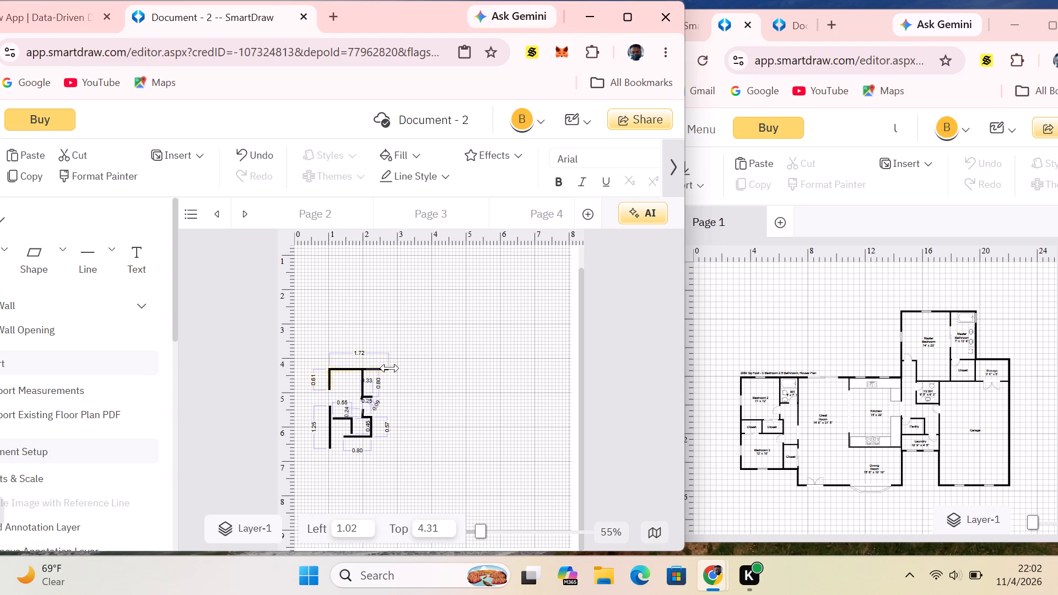
left_click_drag(390, 368, 390, 368)
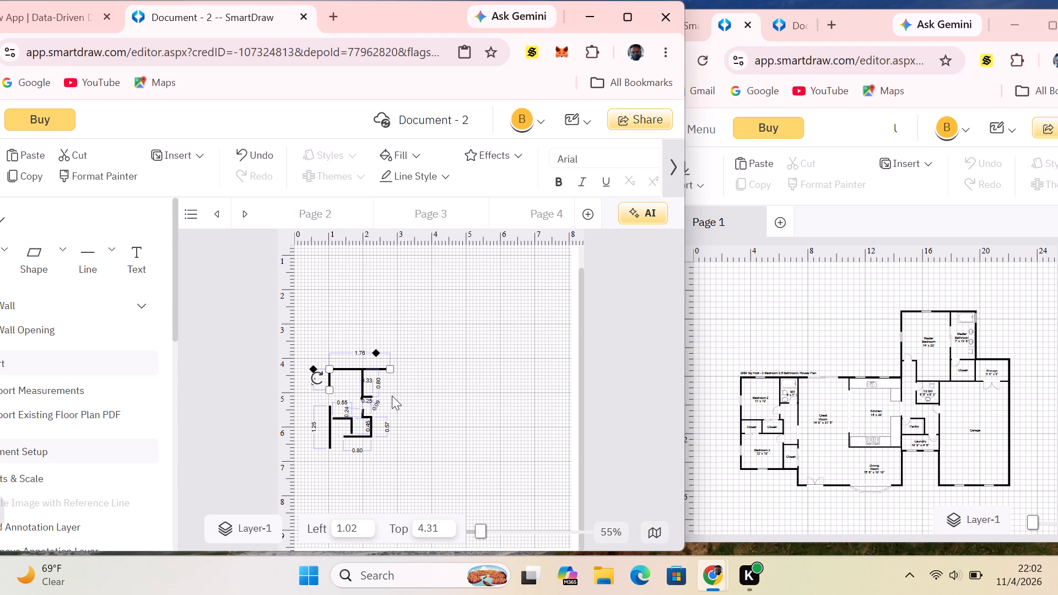
Draw a vertical wall line downward from the top wall, at about 2.51 left, ending beside the 0.57 closet wall.
left_click(101, 253)
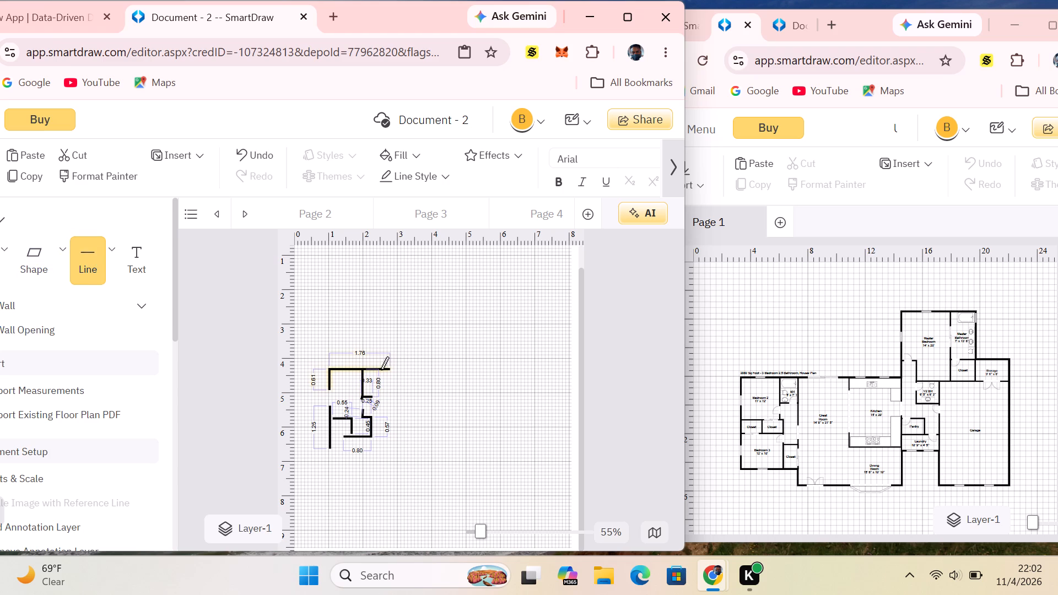
left_click_drag(381, 370, 380, 418)
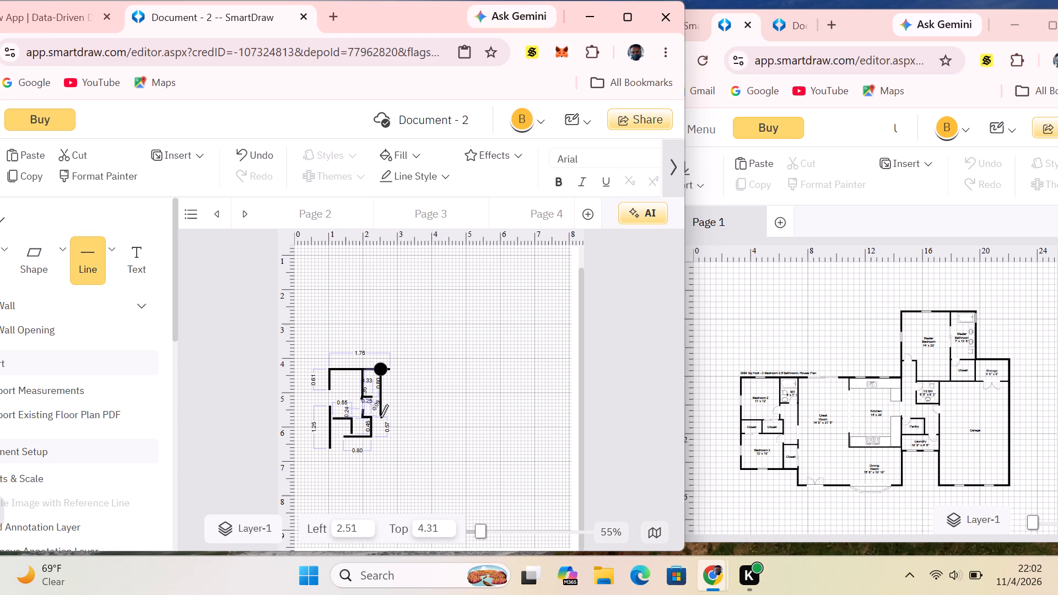
left_click_drag(380, 418, 379, 425)
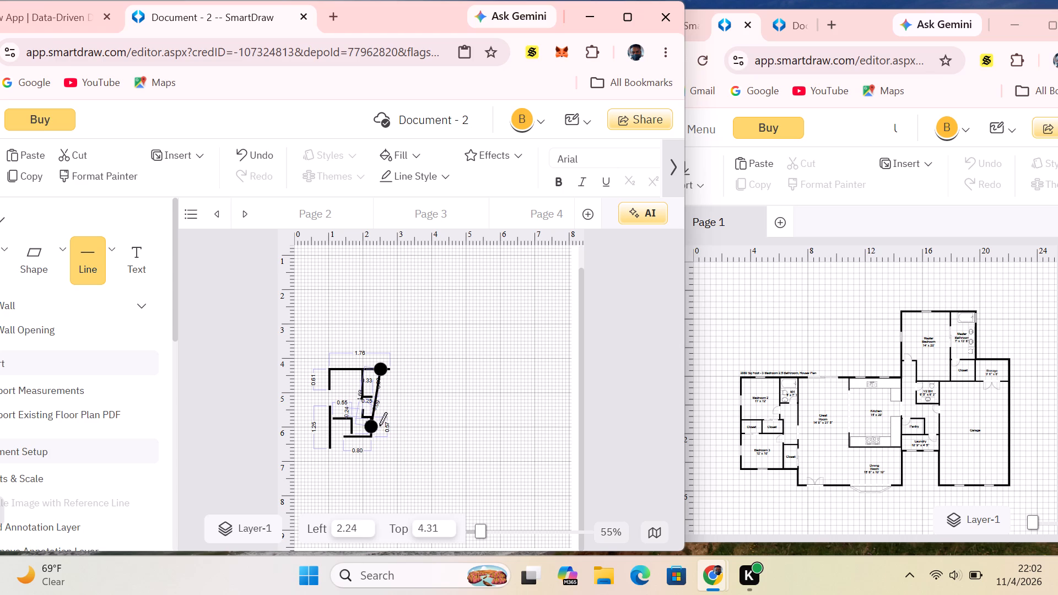
left_click_drag(379, 425, 381, 421)
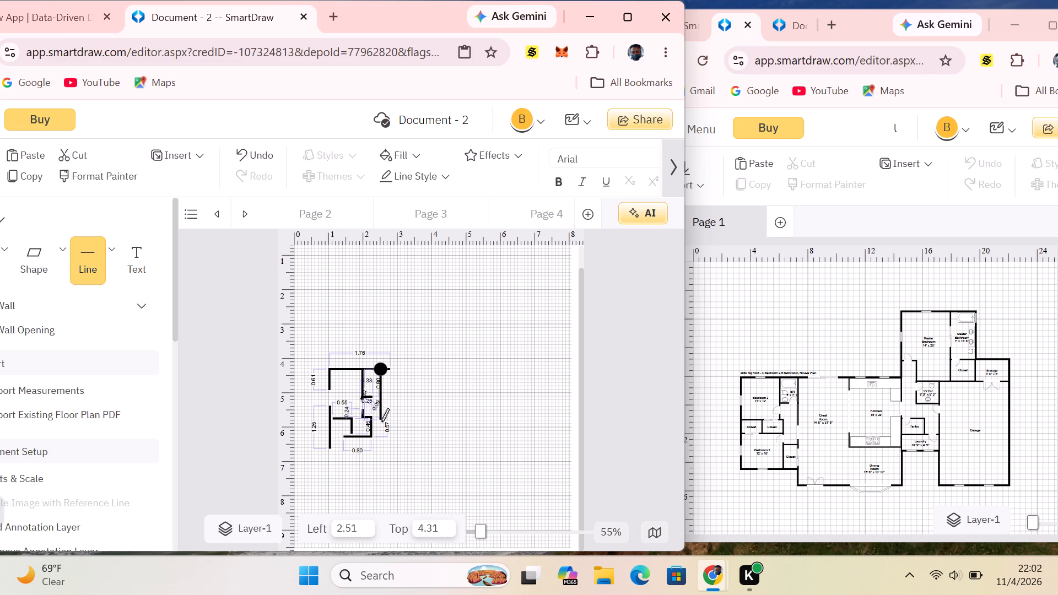
left_click_drag(381, 421, 381, 424)
left_click(415, 403)
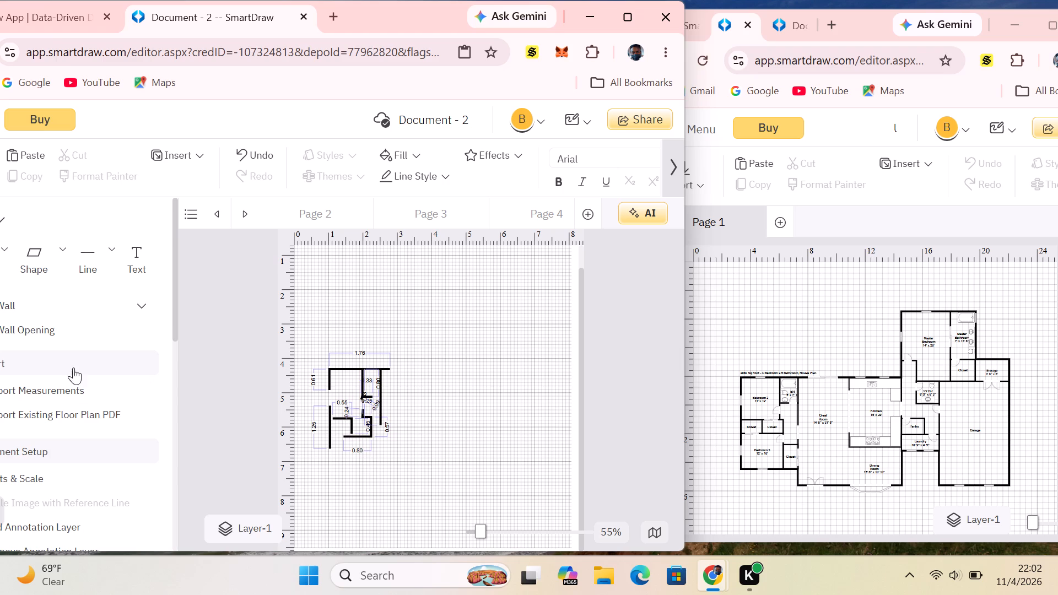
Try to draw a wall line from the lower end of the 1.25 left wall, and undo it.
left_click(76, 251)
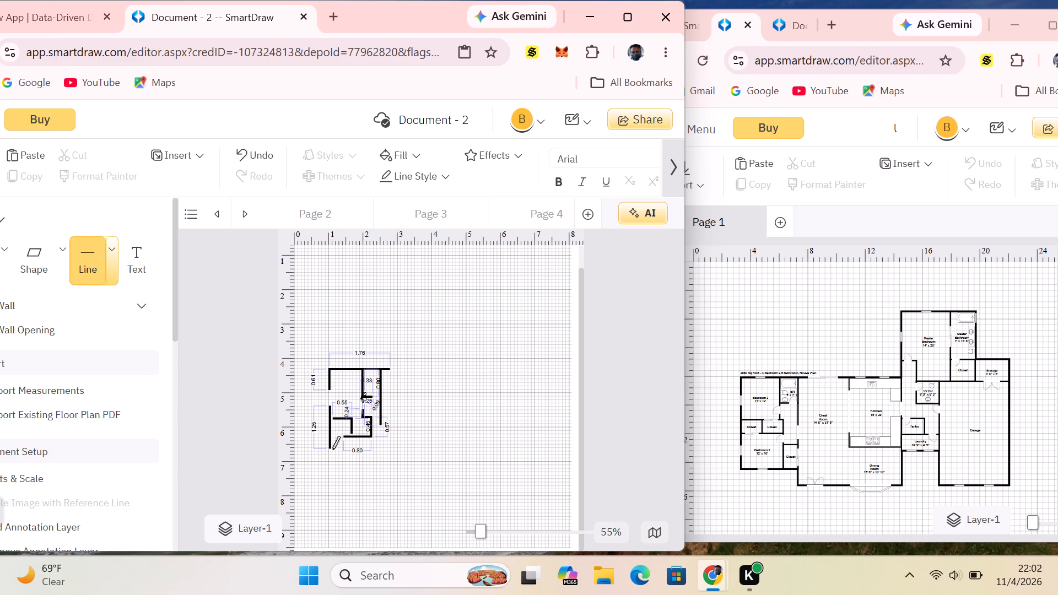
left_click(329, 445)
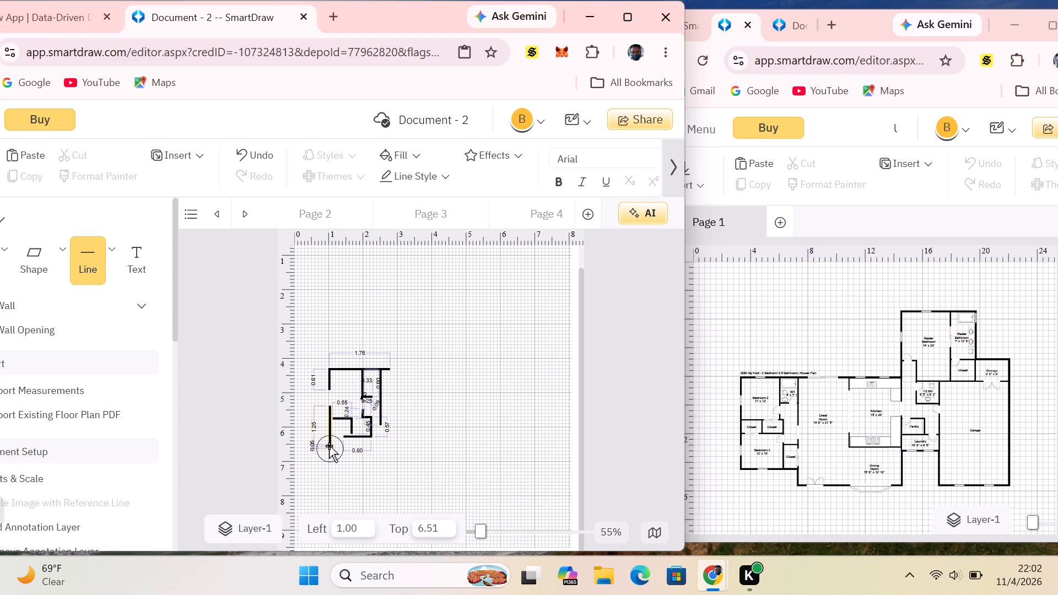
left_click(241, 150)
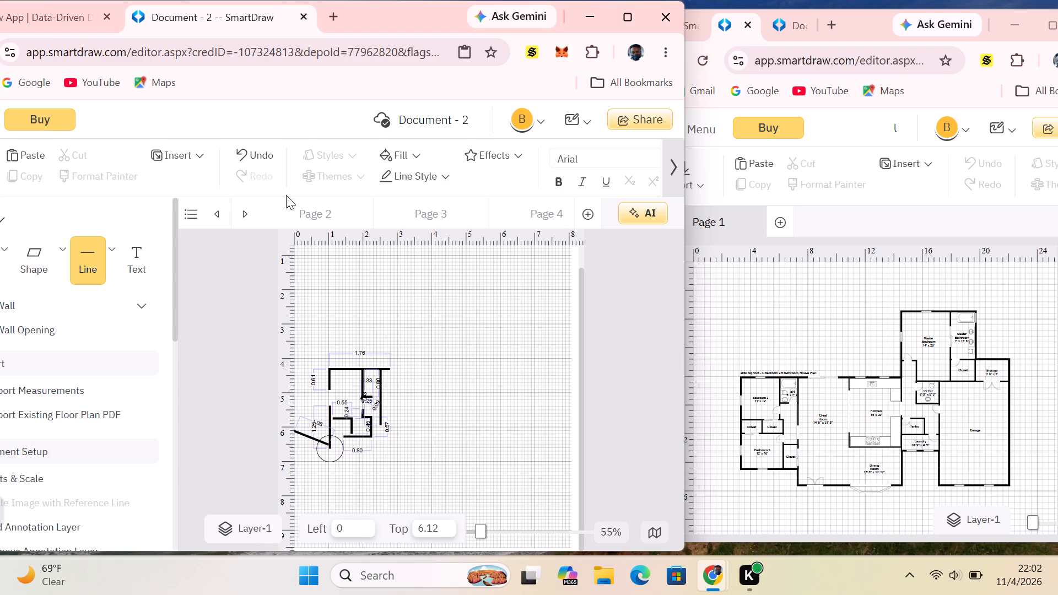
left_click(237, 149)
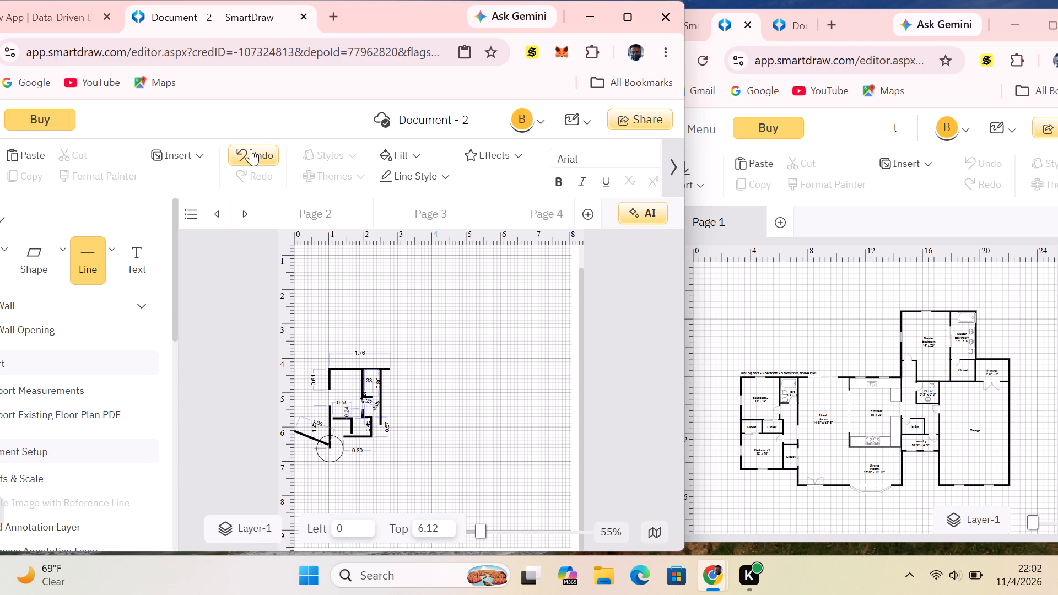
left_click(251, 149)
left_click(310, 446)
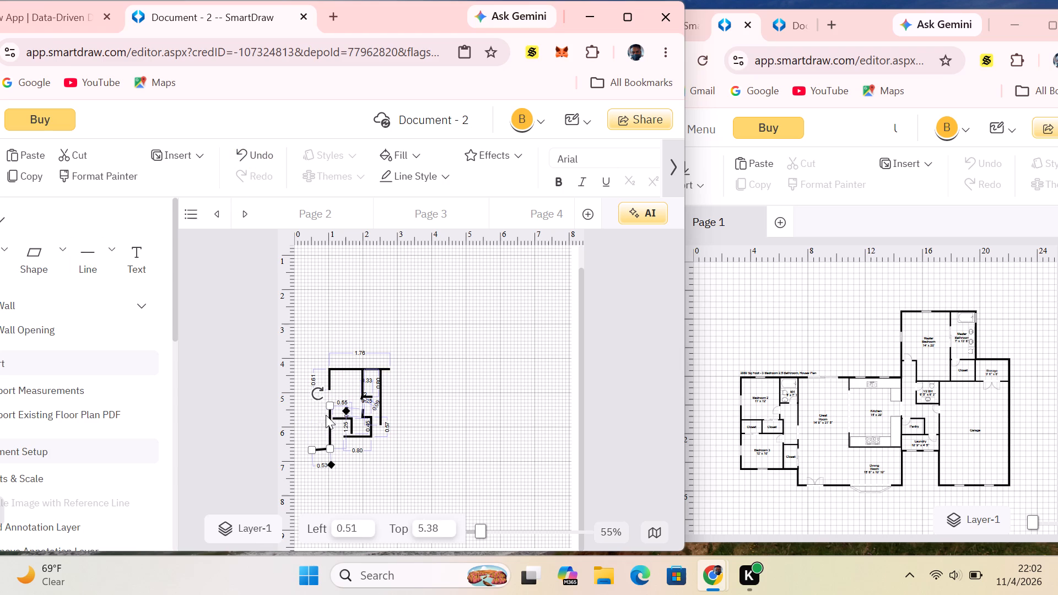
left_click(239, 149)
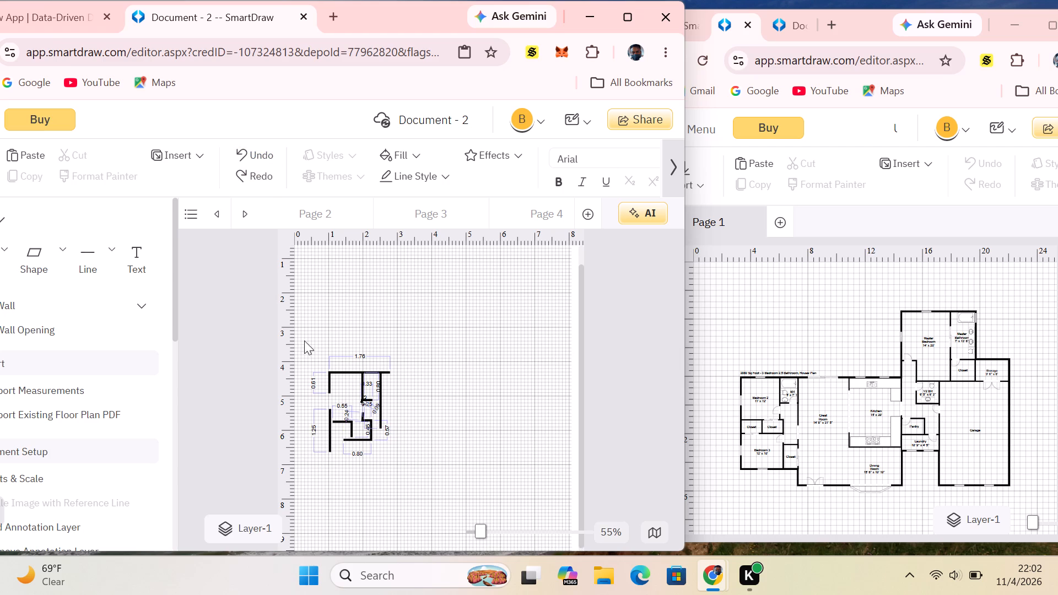
Lengthen the lower left vertical wall downward to about 1.61.
left_click(329, 448)
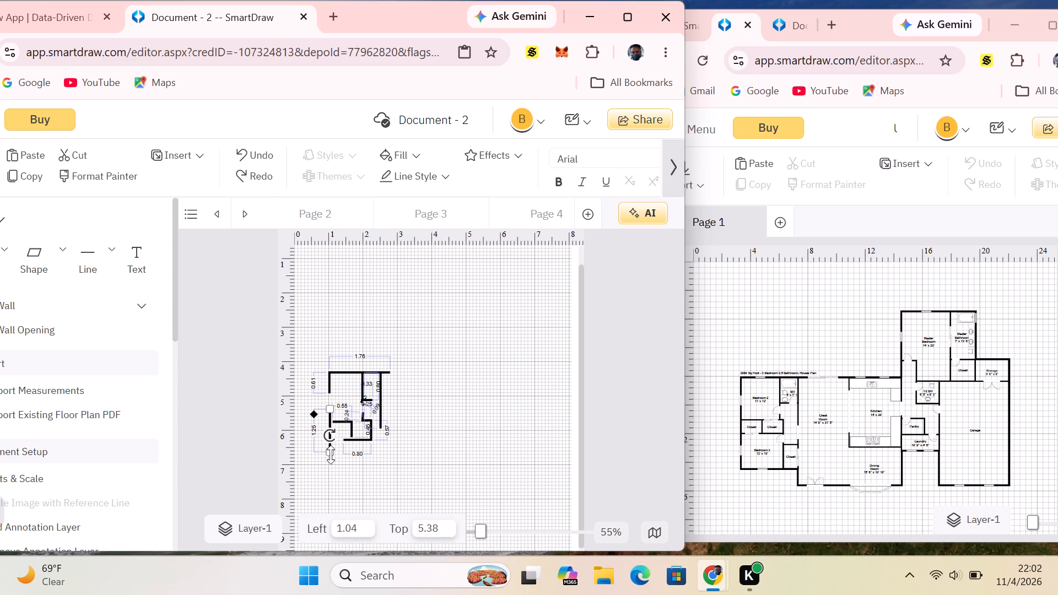
left_click_drag(331, 455, 331, 463)
left_click(479, 472)
scroll(406, 420, "down", 1)
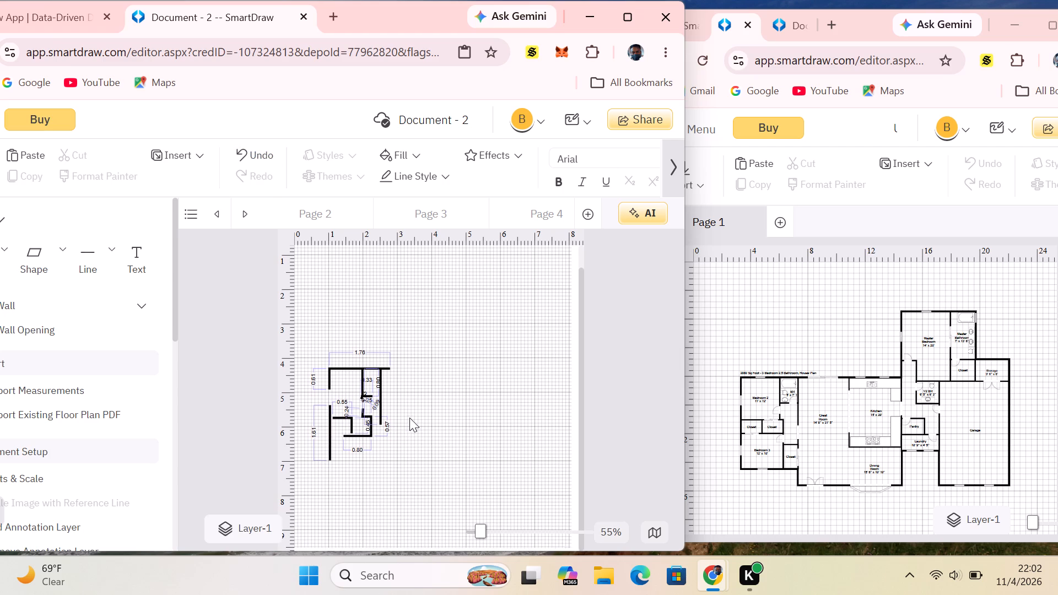
Draw a vertical wall line about 0.61 long below the left wall, leaving a gap, at about 7.39 top.
left_click(87, 269)
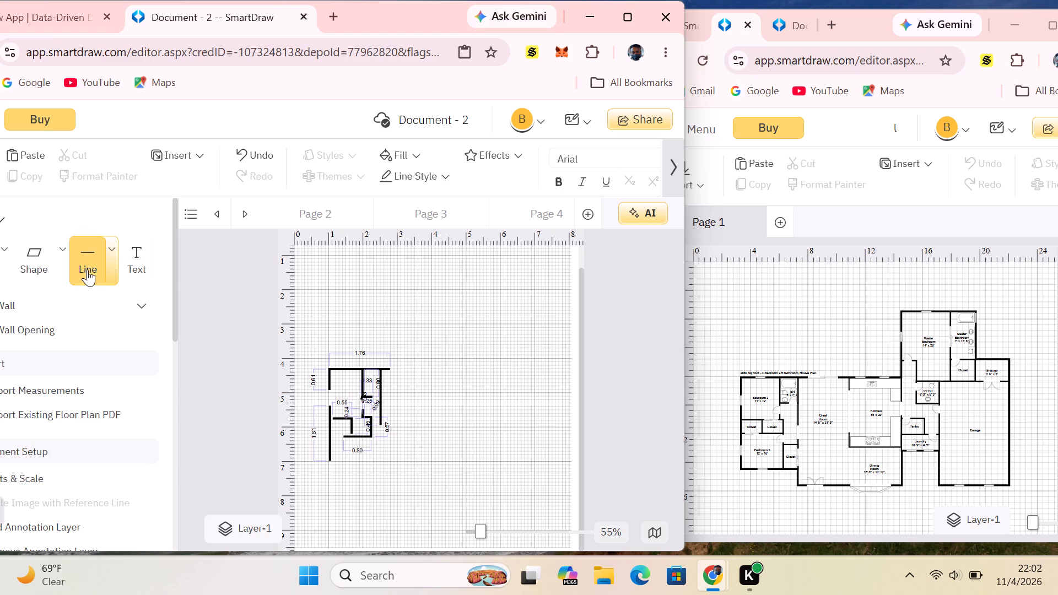
left_click(328, 474)
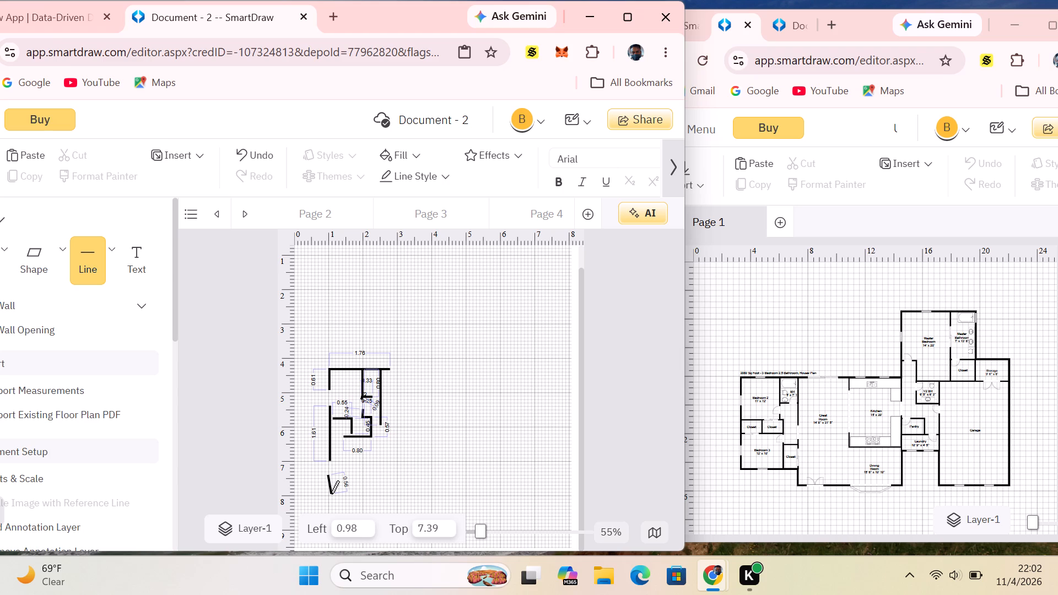
left_click(331, 496)
left_click(330, 475)
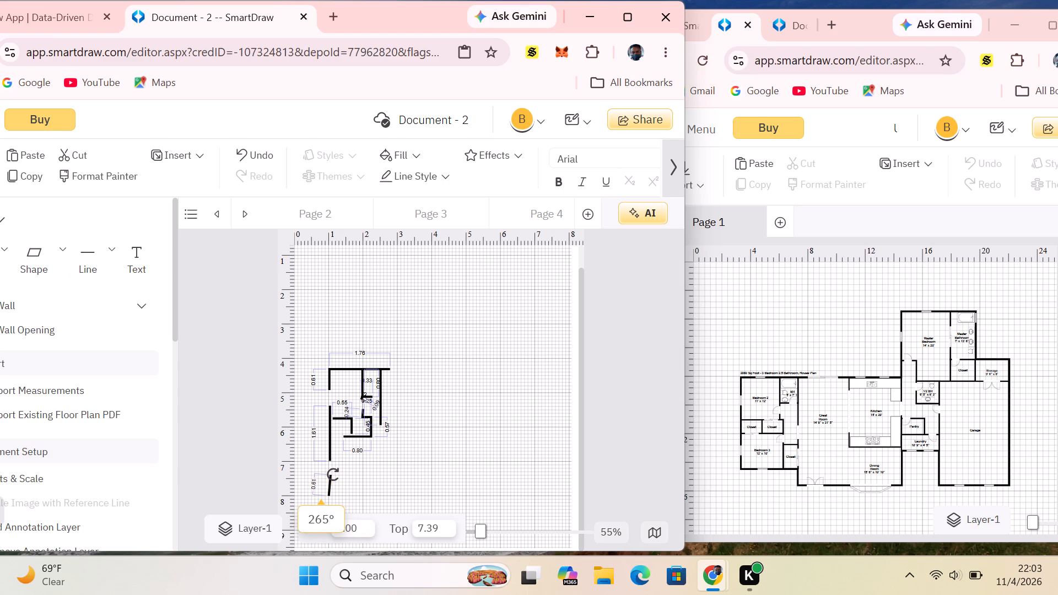
left_click(375, 455)
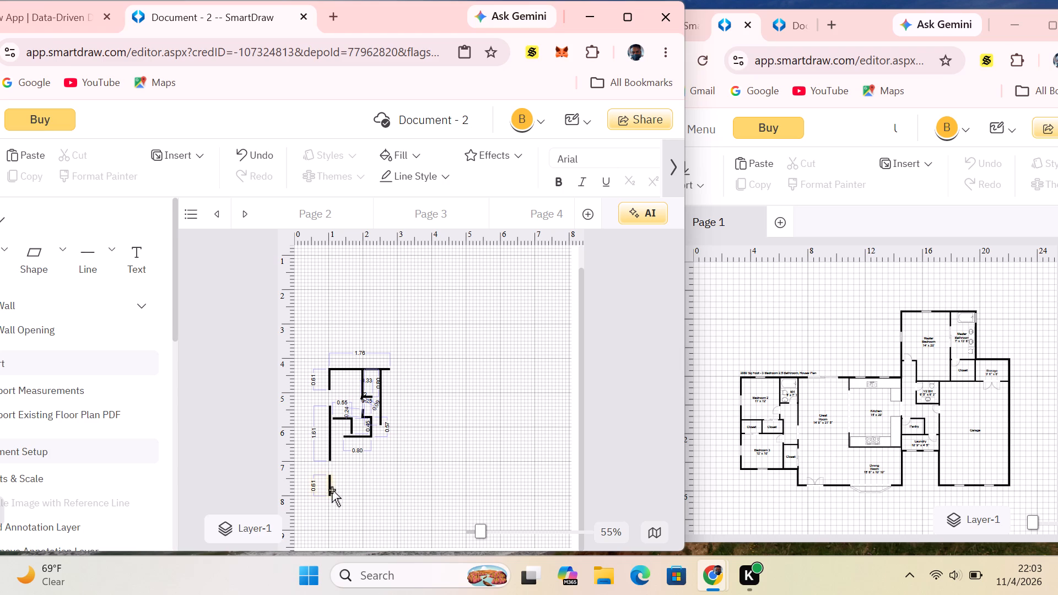
Draw a horizontal bottom wall line about 1.80 long rightward from the lower end of the new 0.61 left wall.
left_click(88, 259)
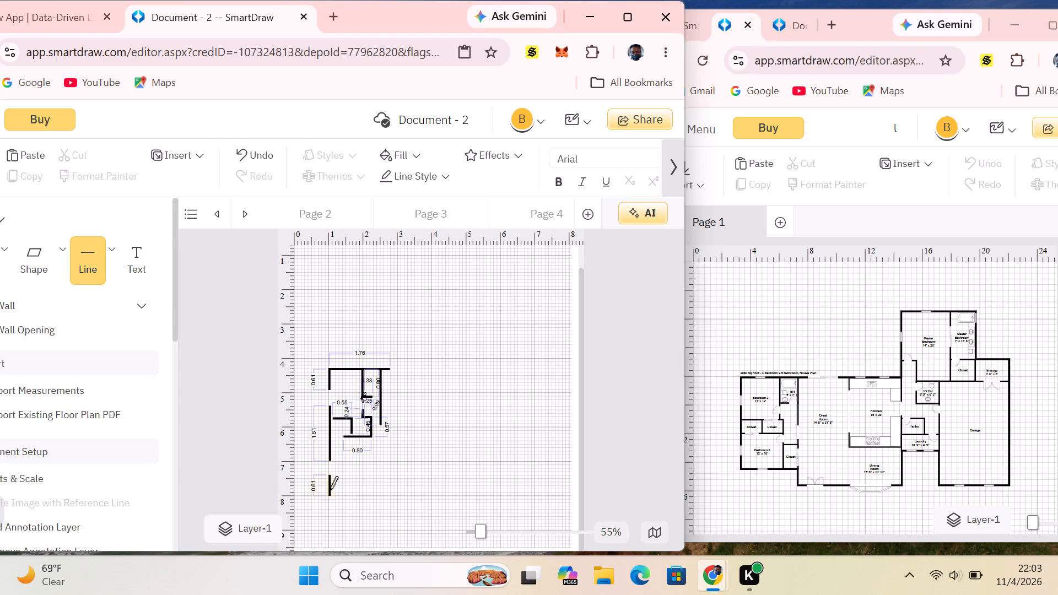
left_click_drag(330, 489, 375, 490)
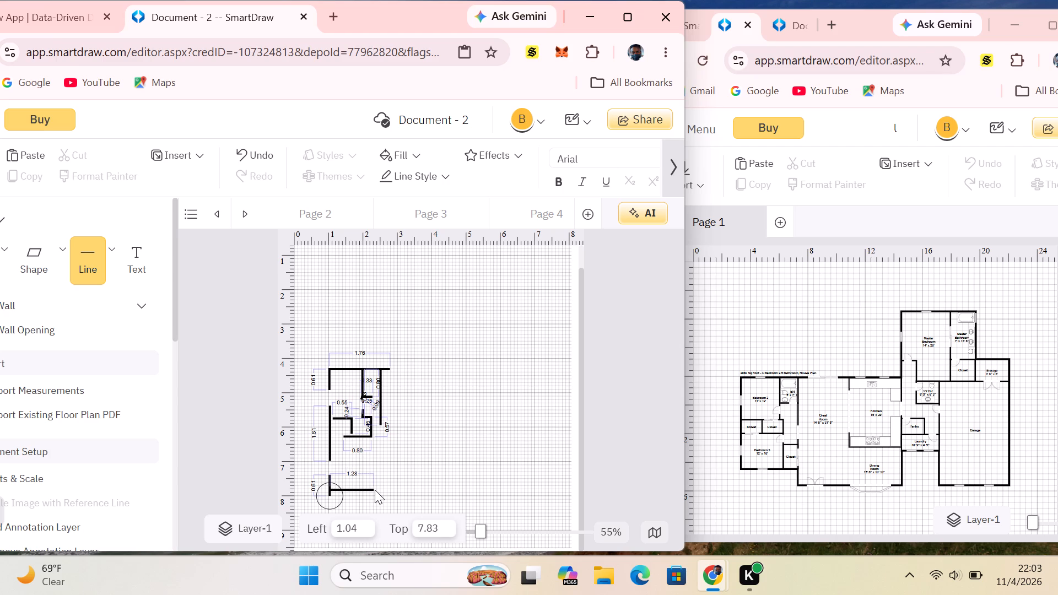
left_click_drag(375, 490, 381, 490)
left_click_drag(381, 490, 387, 490)
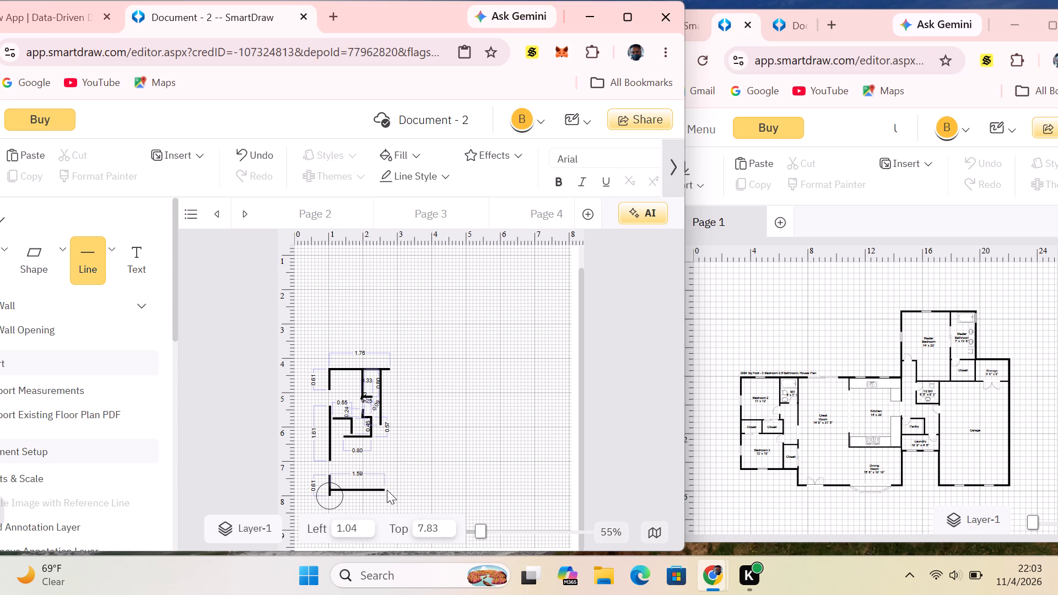
left_click_drag(387, 490, 396, 490)
left_click(395, 493)
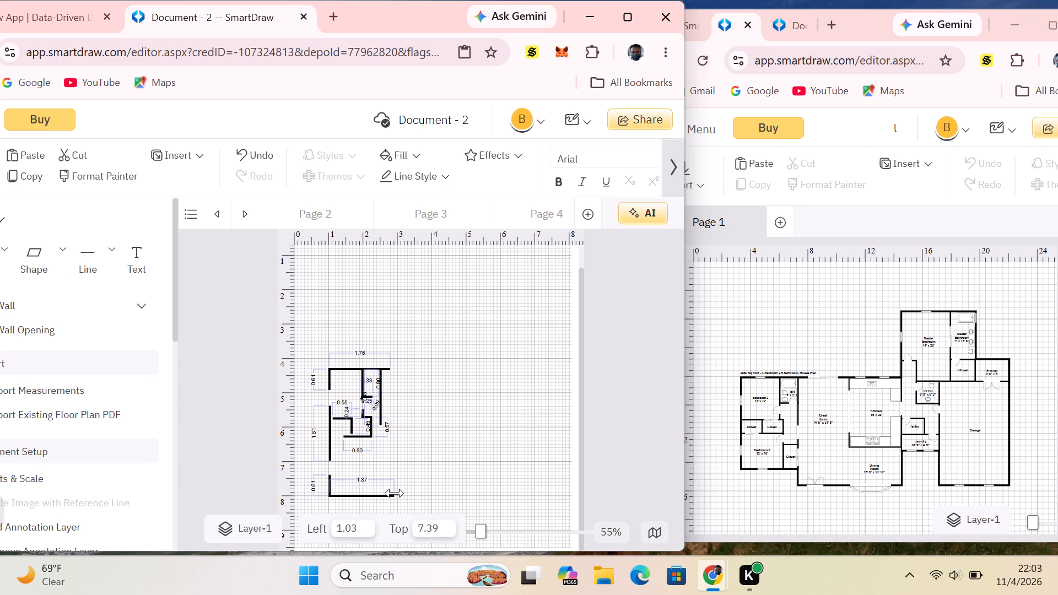
left_click(422, 461)
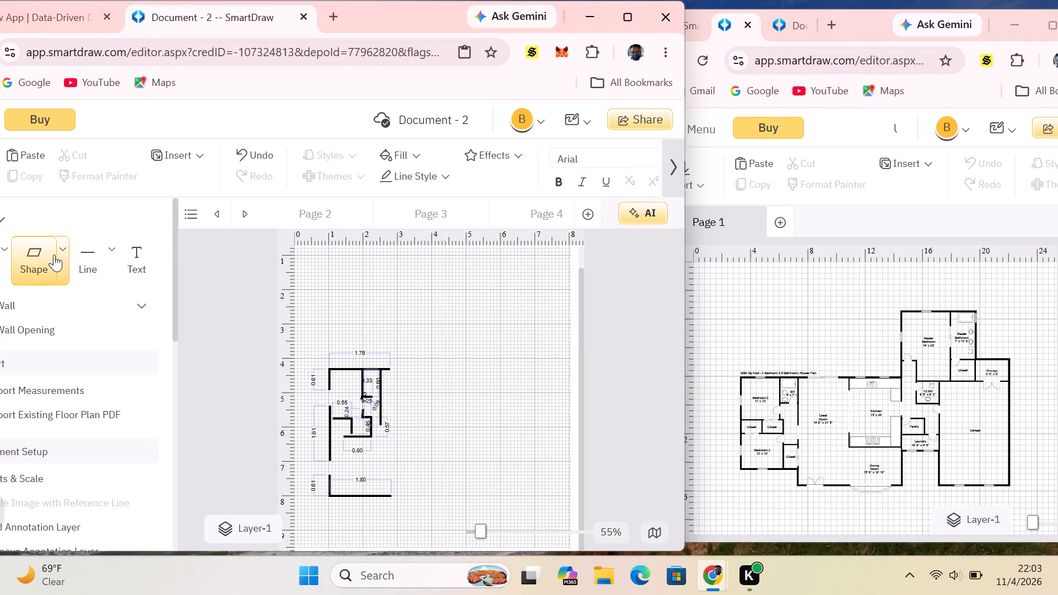
Draw a vertical wall line about 1.02 long upward from the bottom wall, at about 2.31 left.
left_click(95, 273)
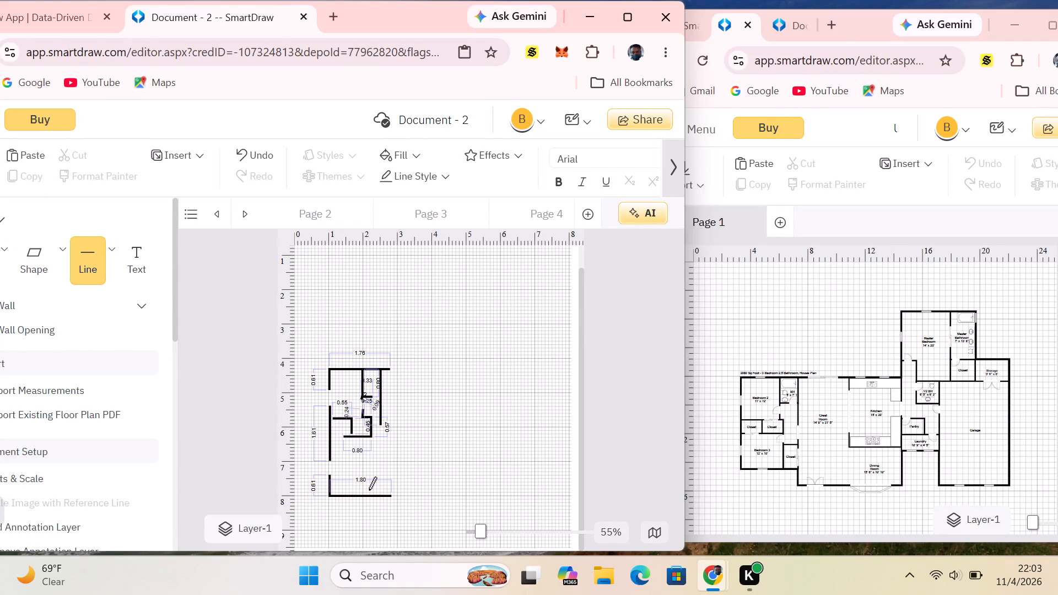
left_click_drag(375, 495, 377, 461)
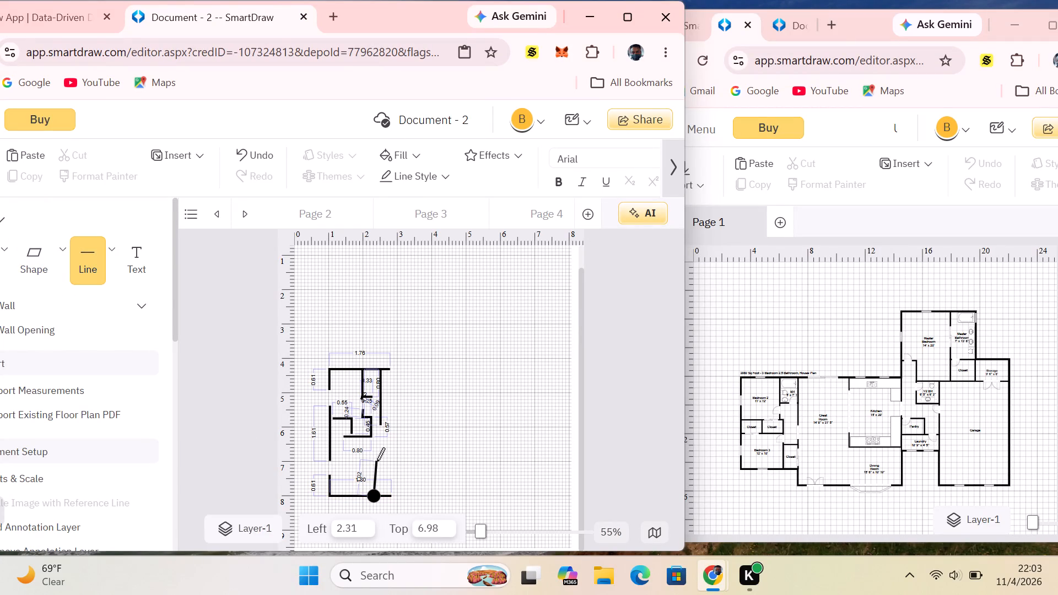
left_click_drag(377, 461, 375, 460)
left_click_drag(375, 460, 374, 460)
left_click(476, 444)
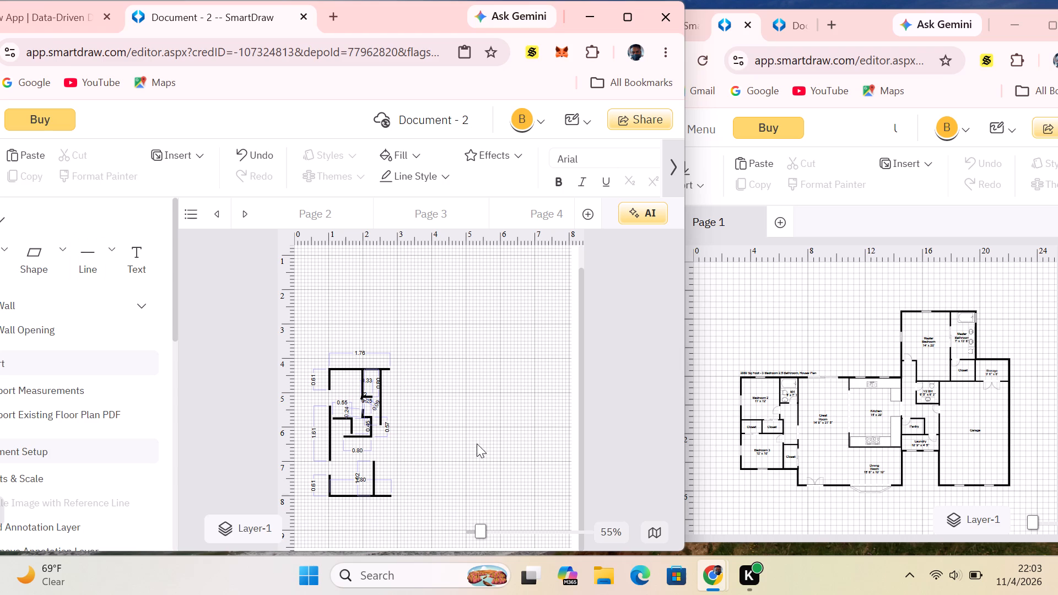
Draw a horizontal wall line about 0.31 long rightward from the upper end of the 1.02 vertical wall.
left_click(83, 250)
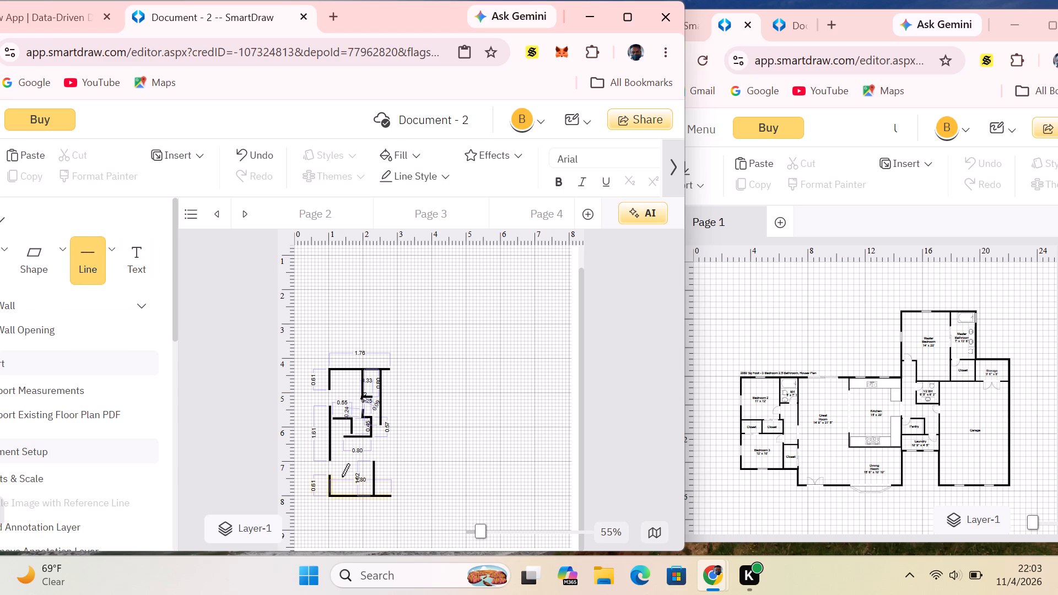
left_click_drag(373, 463, 374, 463)
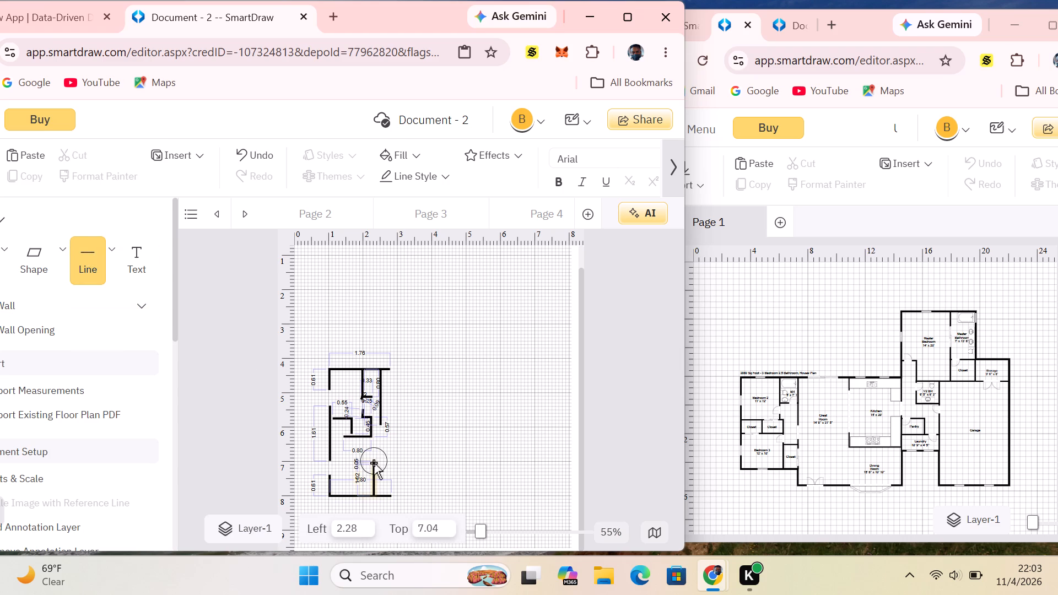
left_click_drag(374, 463, 384, 462)
left_click(436, 430)
Draw a short vertical wall line about 0.49 long across the free end of the 0.31 wall, at about 2.63 left, 6.75 top.
left_click(93, 257)
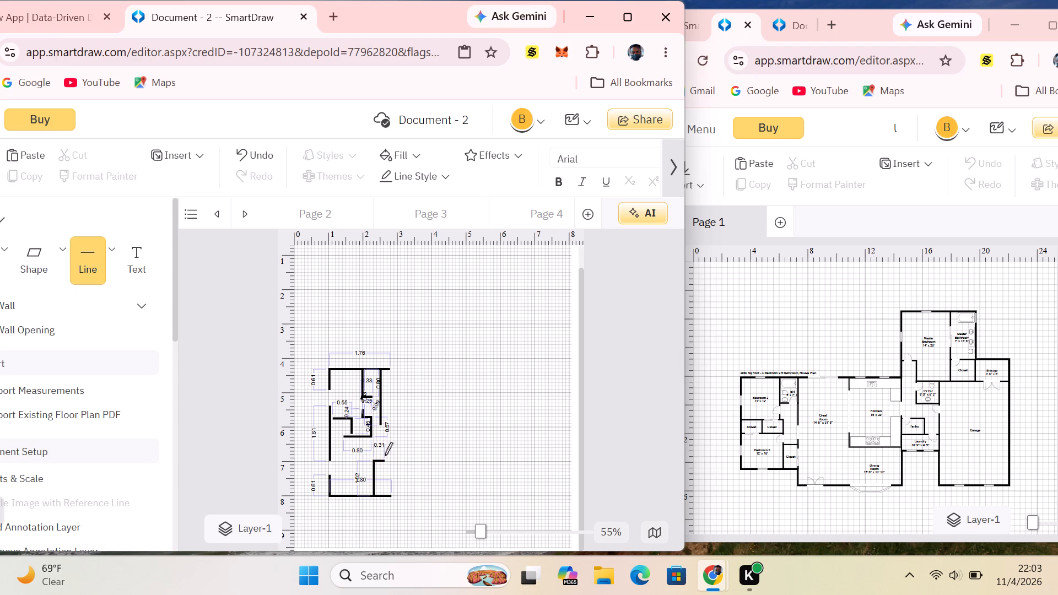
left_click_drag(385, 452, 385, 473)
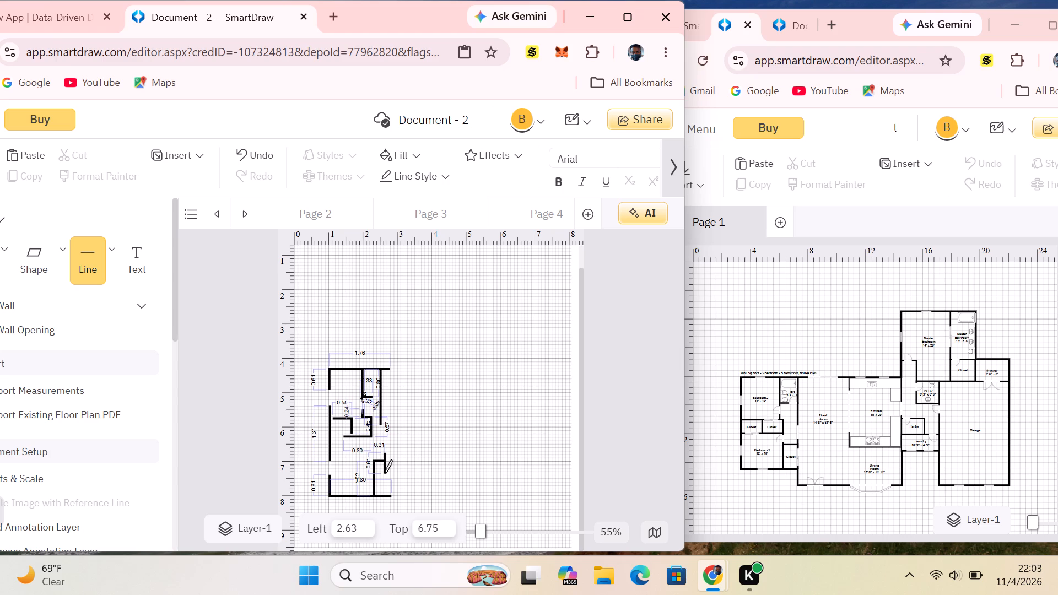
left_click_drag(385, 473, 384, 469)
left_click_drag(384, 469, 385, 469)
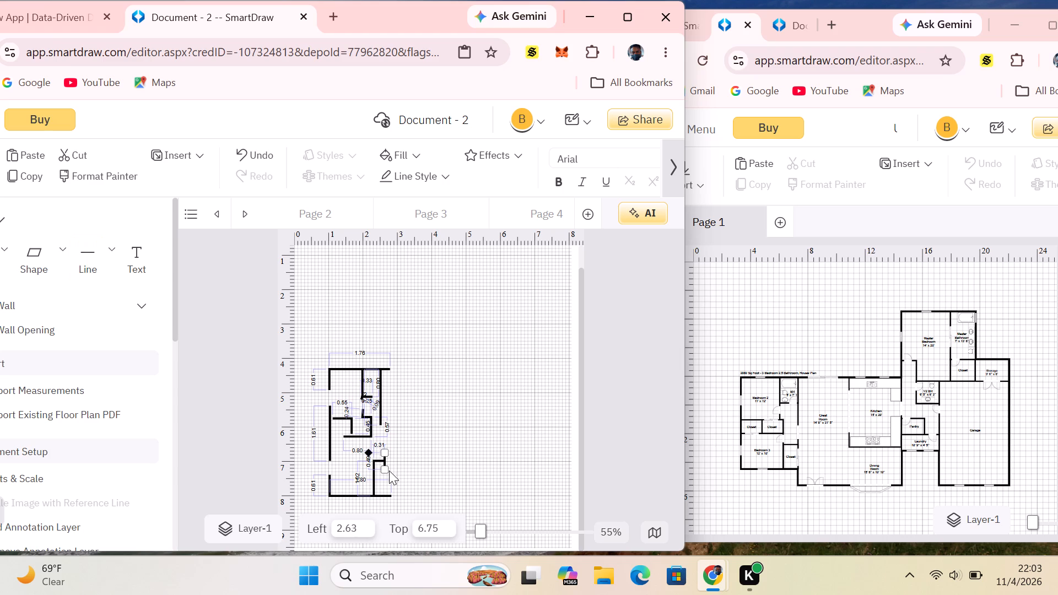
left_click(407, 454)
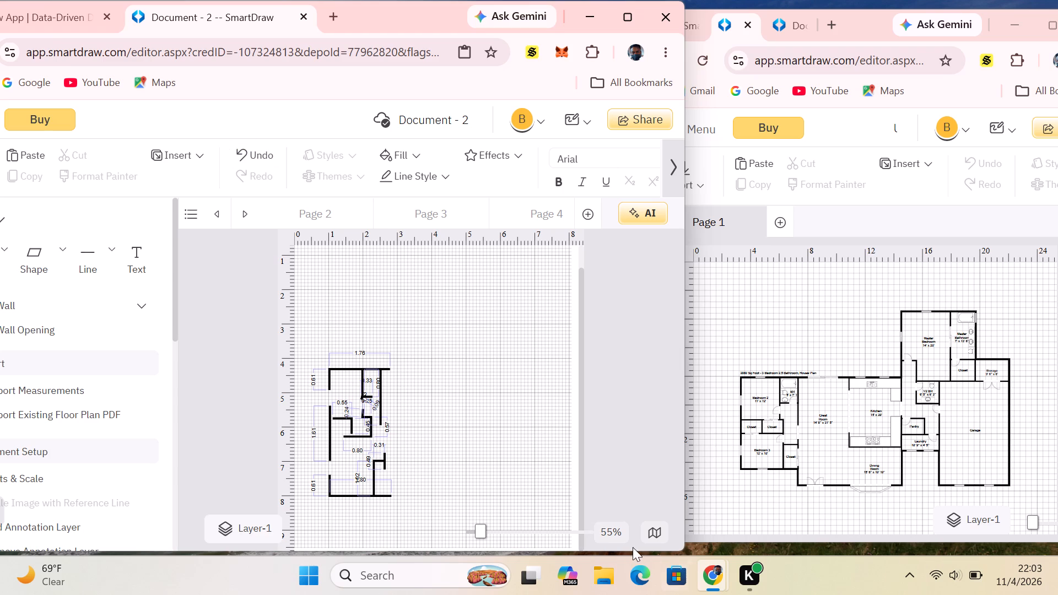
Draw a wall line about 0.51 long downward from the free right end of the 1.80 bottom wall.
left_click(99, 240)
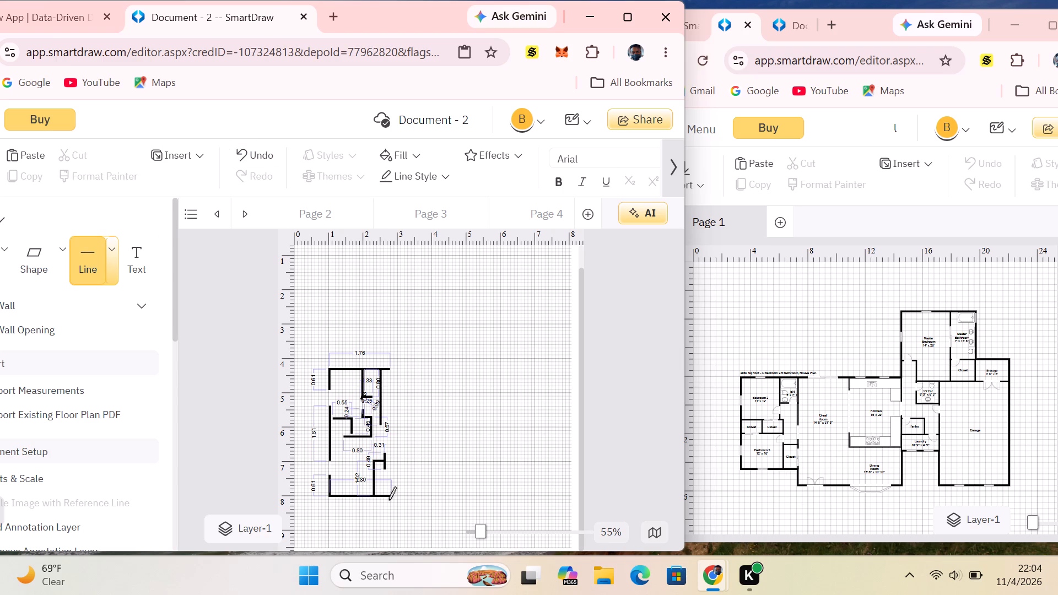
left_click_drag(391, 496, 392, 510)
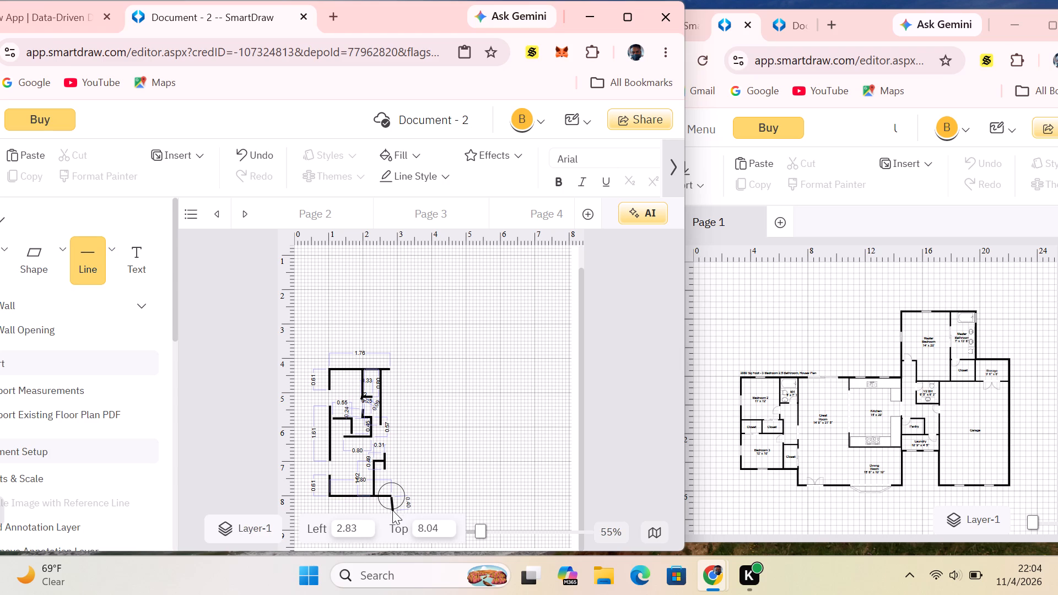
left_click_drag(392, 510, 394, 513)
left_click_drag(394, 513, 393, 515)
left_click(456, 436)
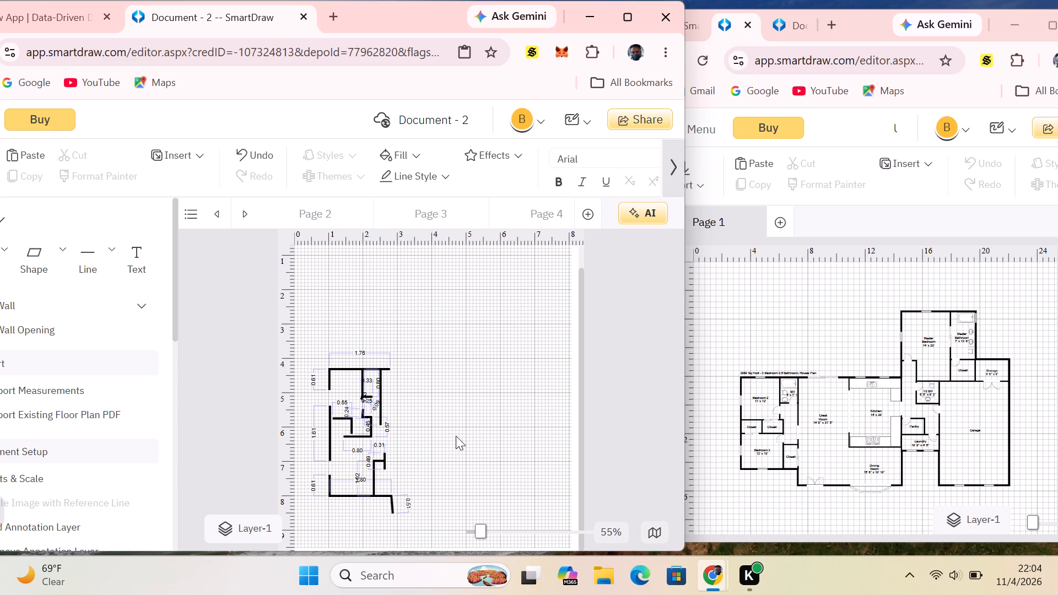
Straighten the new downward wall to vertical and shorten it to about 0.39.
left_click(392, 507)
left_click(392, 510)
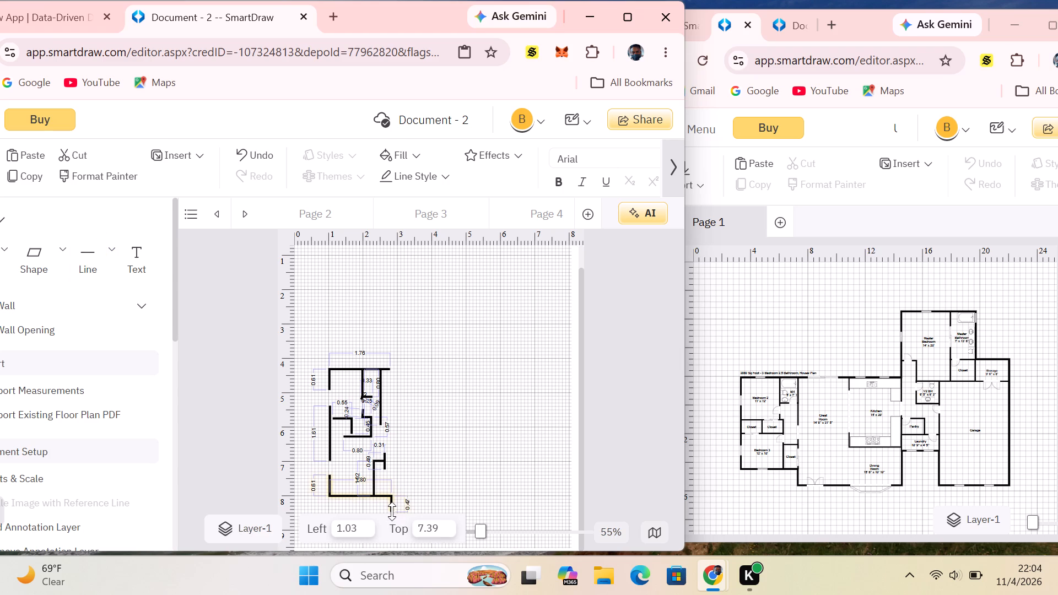
left_click(430, 460)
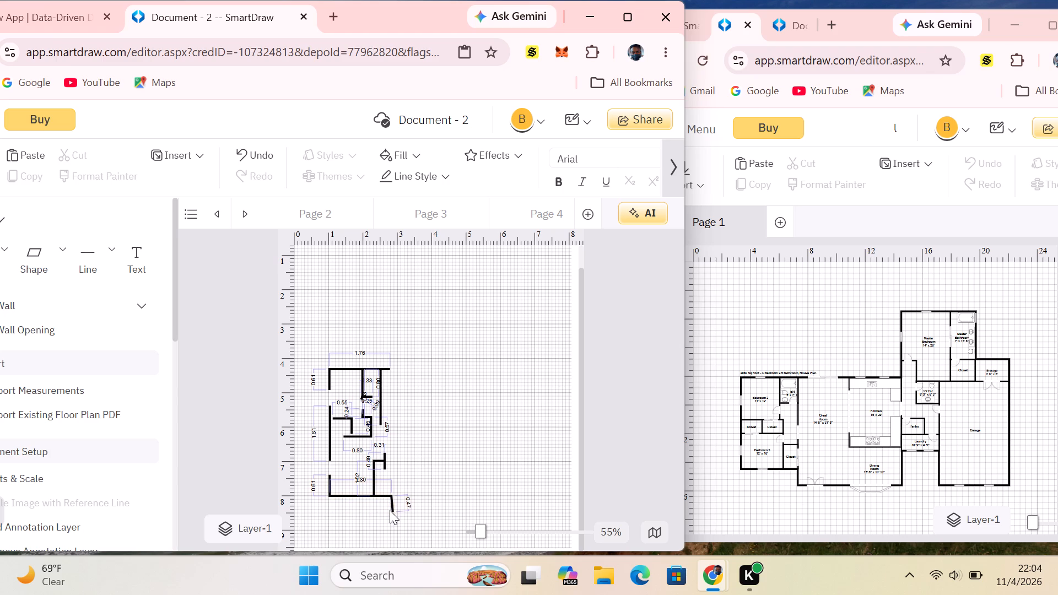
left_click(390, 510)
double_click(392, 509)
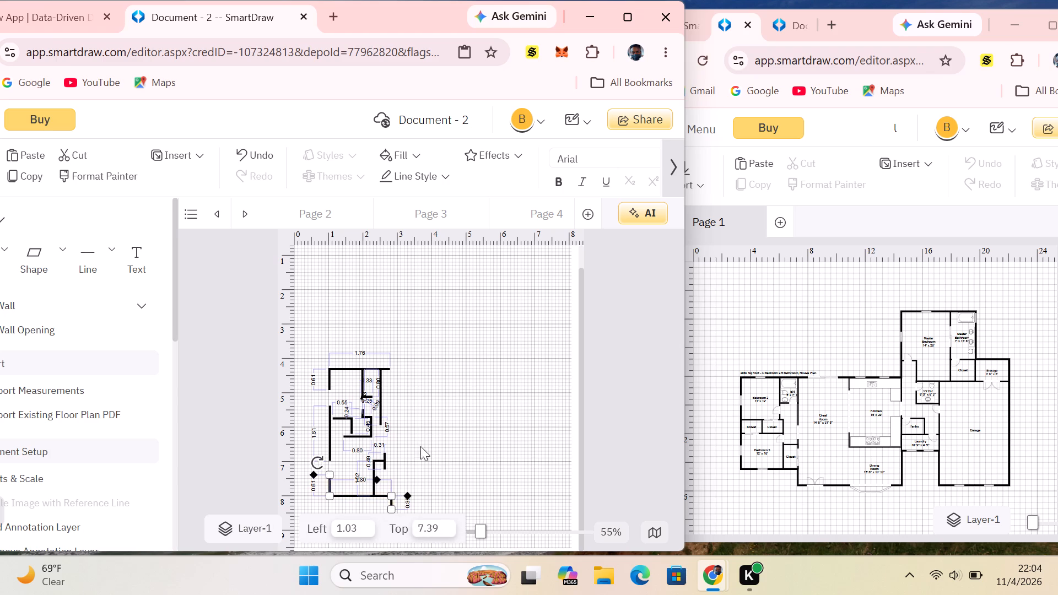
left_click(427, 424)
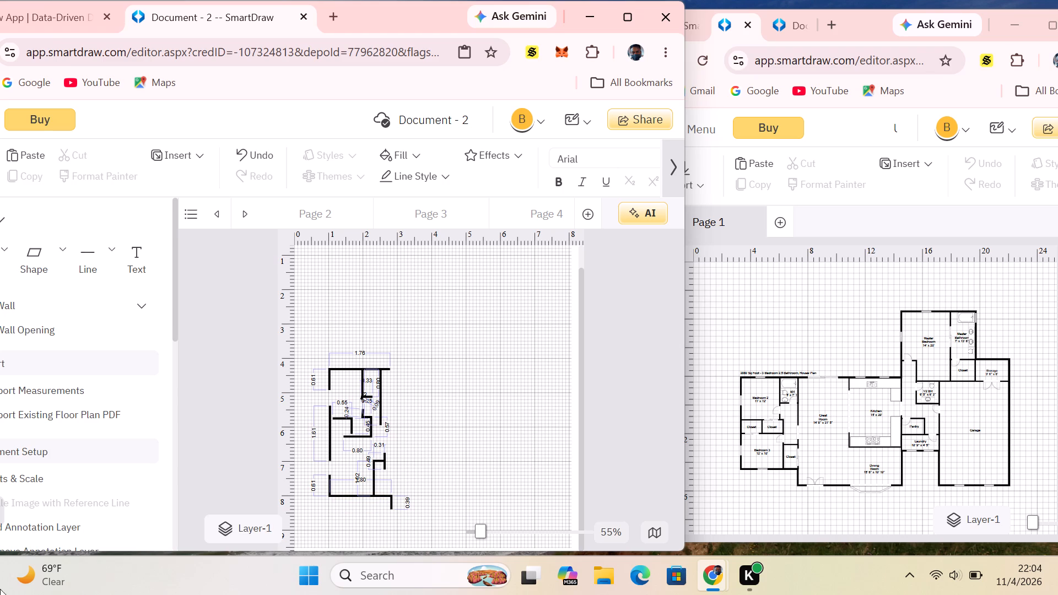
Draw a horizontal wall line about 0.37 long rightward from the lower end of the 0.39 vertical wall.
left_click(105, 242)
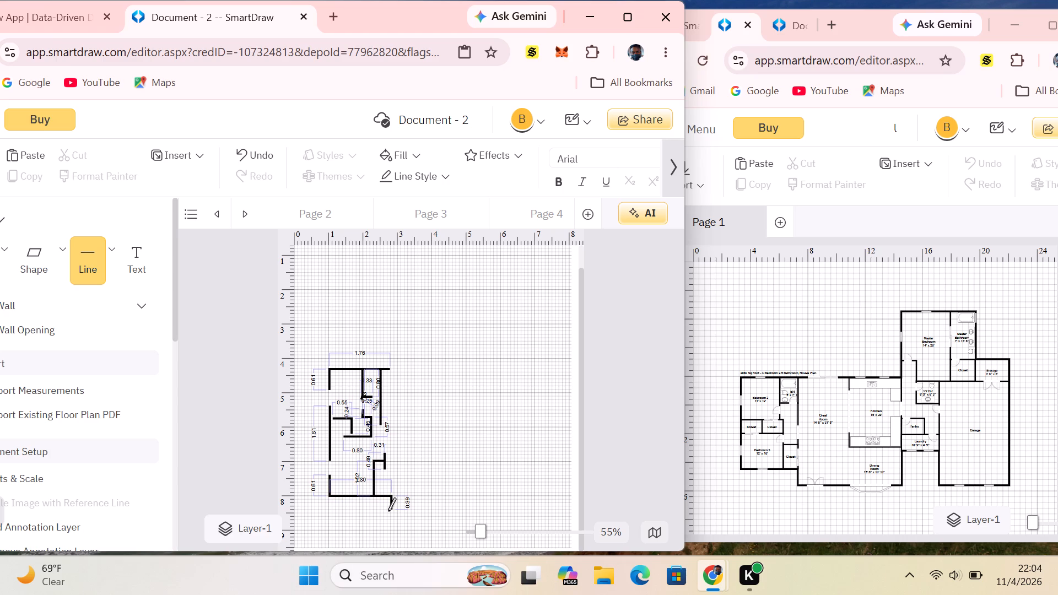
left_click_drag(390, 511, 407, 511)
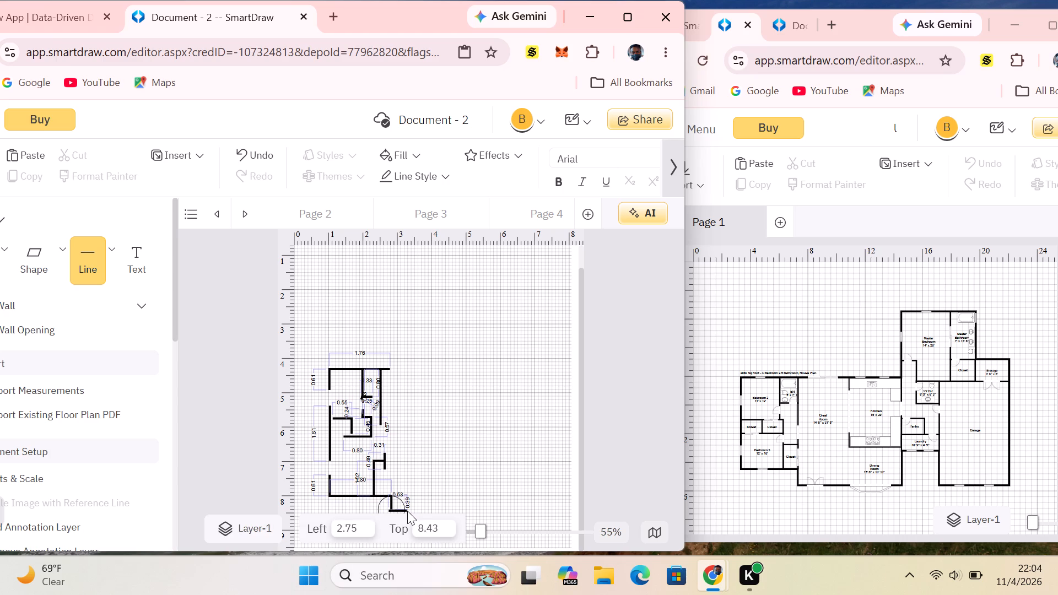
left_click_drag(407, 511, 401, 511)
left_click_drag(401, 511, 402, 510)
left_click(444, 458)
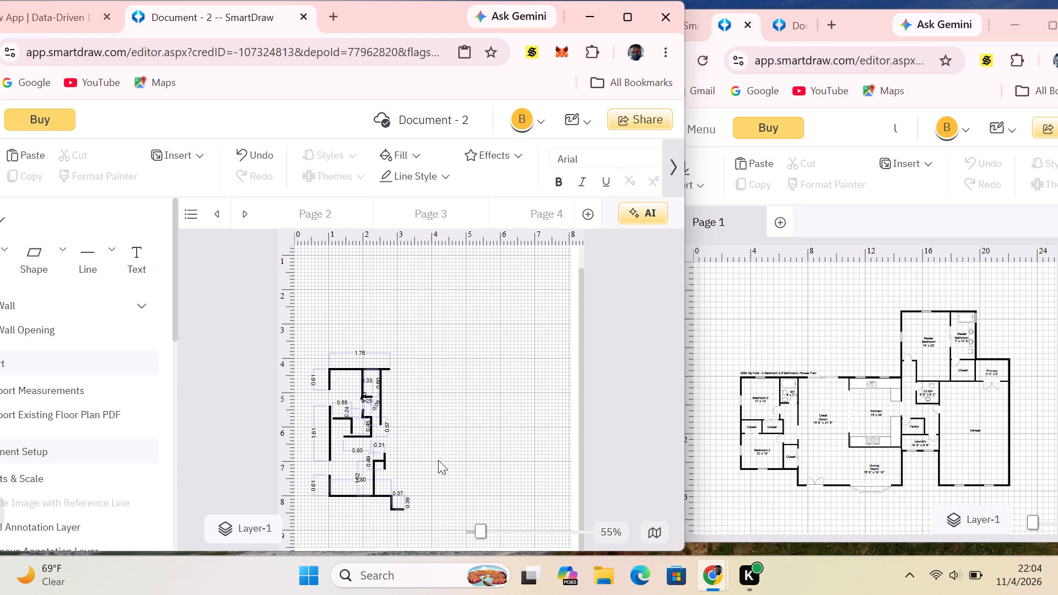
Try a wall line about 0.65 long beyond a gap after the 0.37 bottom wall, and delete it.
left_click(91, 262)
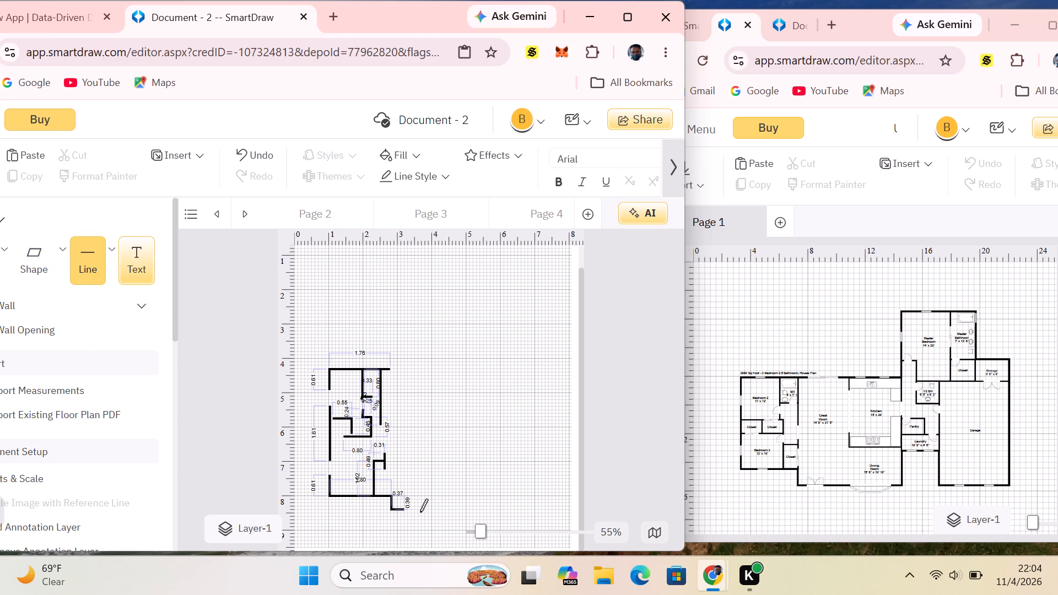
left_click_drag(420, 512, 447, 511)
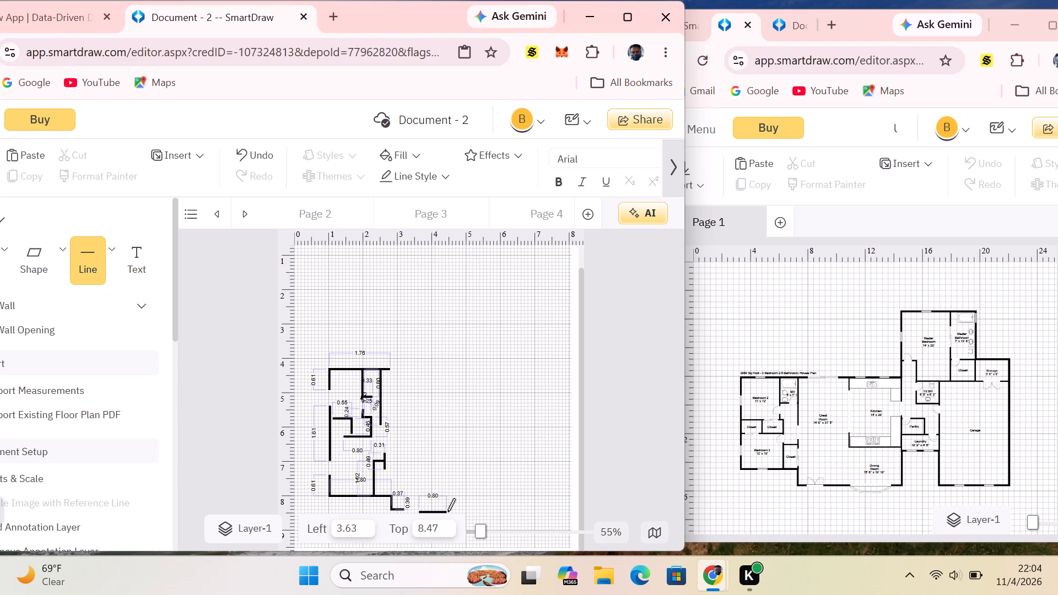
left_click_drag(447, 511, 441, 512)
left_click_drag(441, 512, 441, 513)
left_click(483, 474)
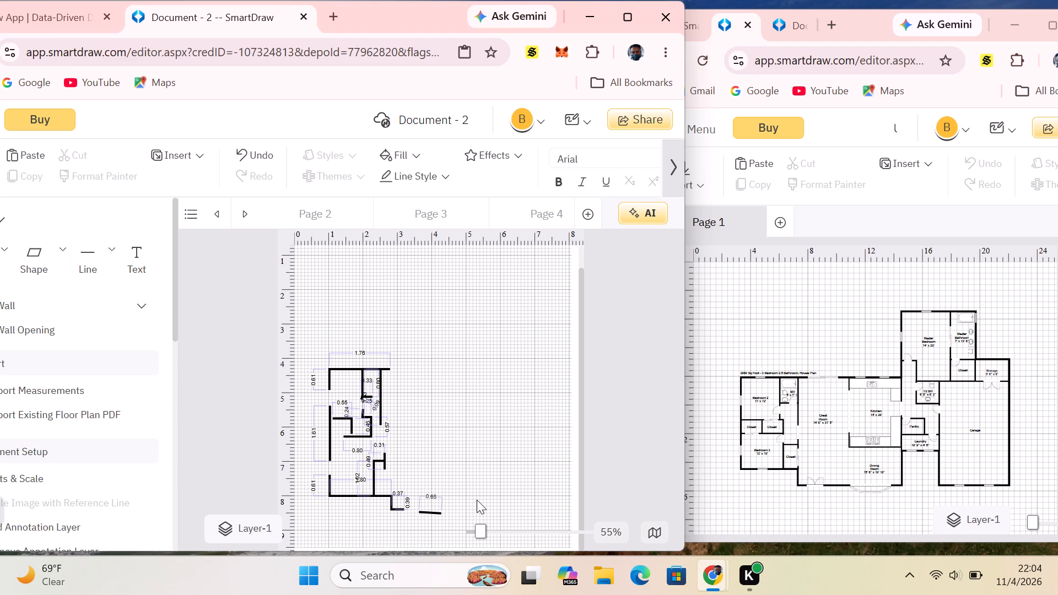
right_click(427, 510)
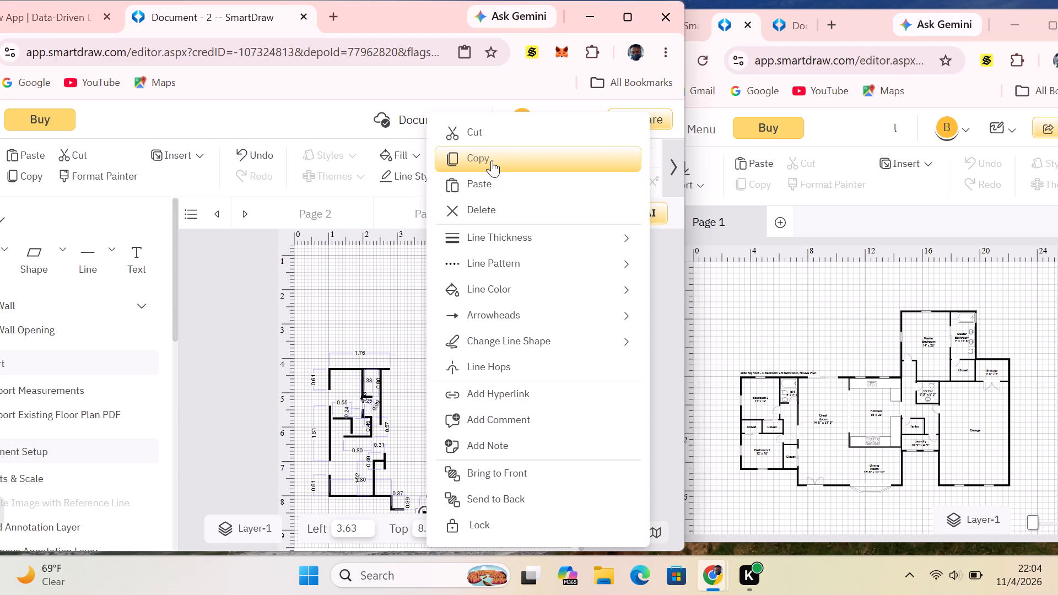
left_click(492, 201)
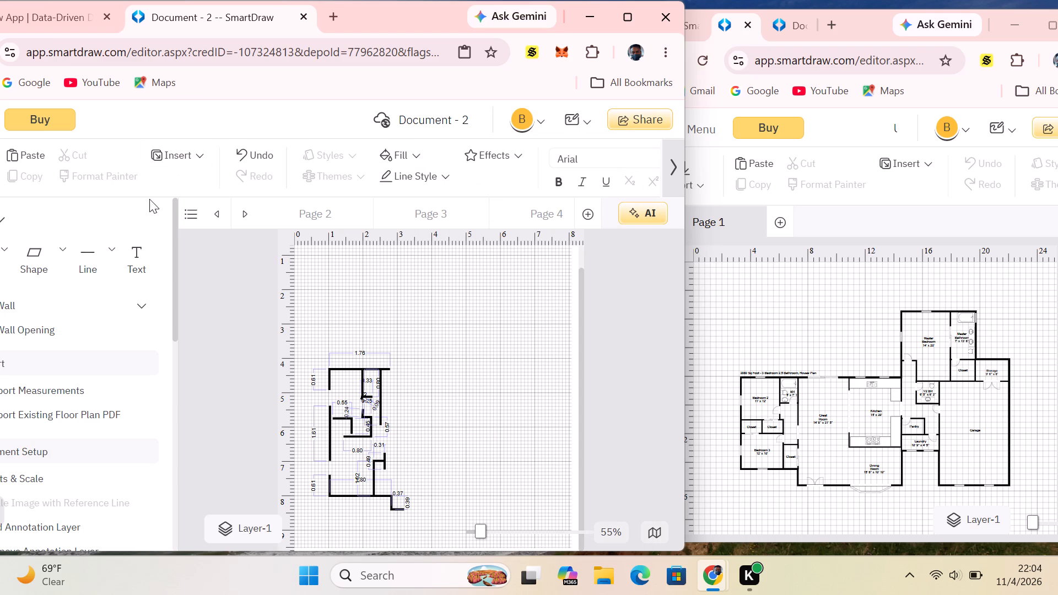
Draw a horizontal bottom wall line about 0.84 long in line with the 0.37 wall, leaving a door gap between them.
left_click(74, 253)
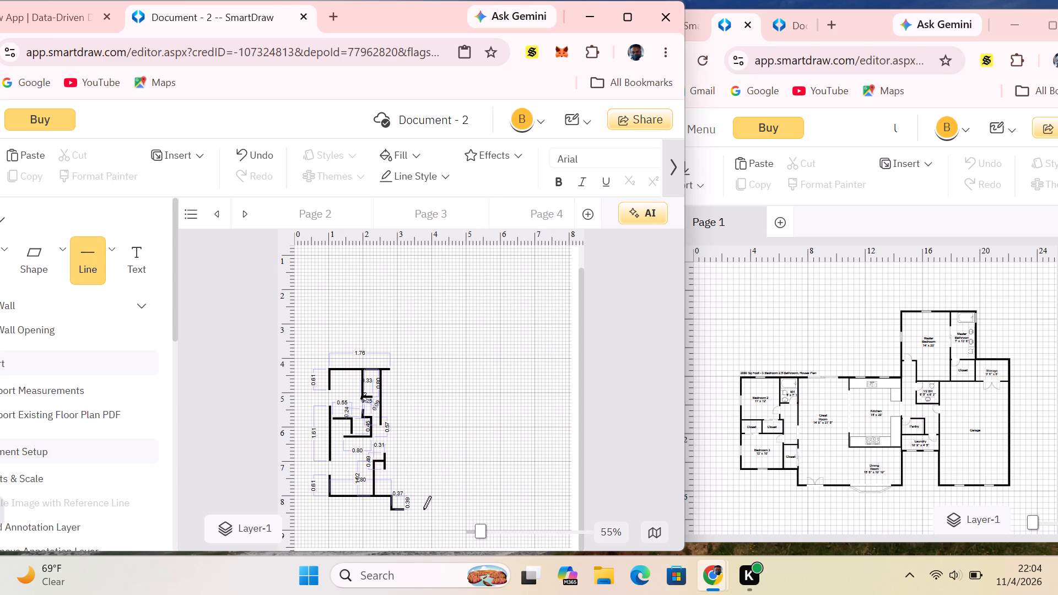
left_click_drag(421, 510, 449, 510)
left_click(474, 476)
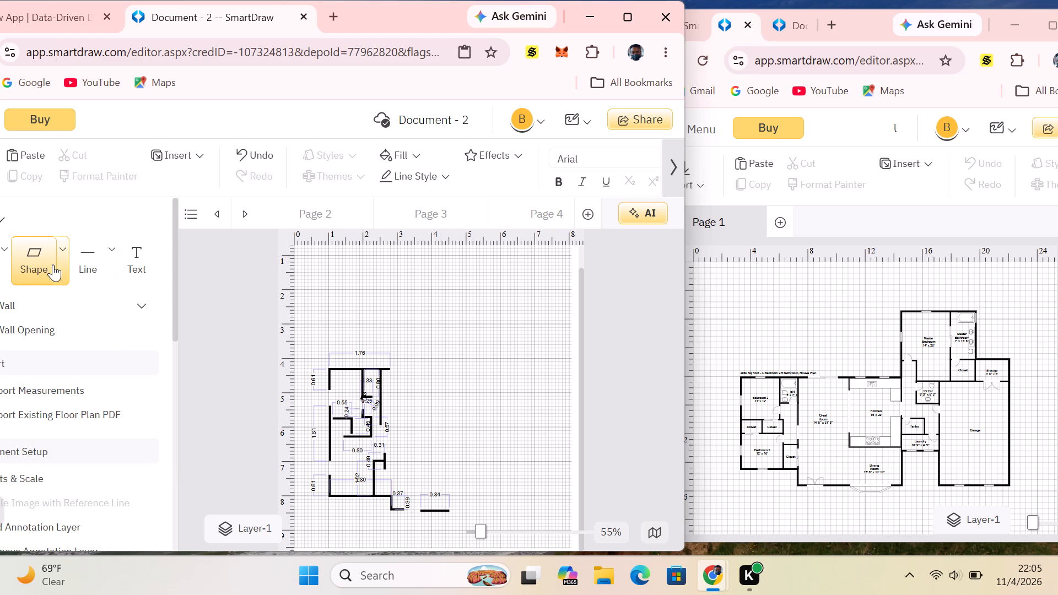
Draw a horizontal bottom wall line about 0.35 long beyond a gap after the 0.84 wall, at about 5.08 left, 8.43 top.
left_click(88, 248)
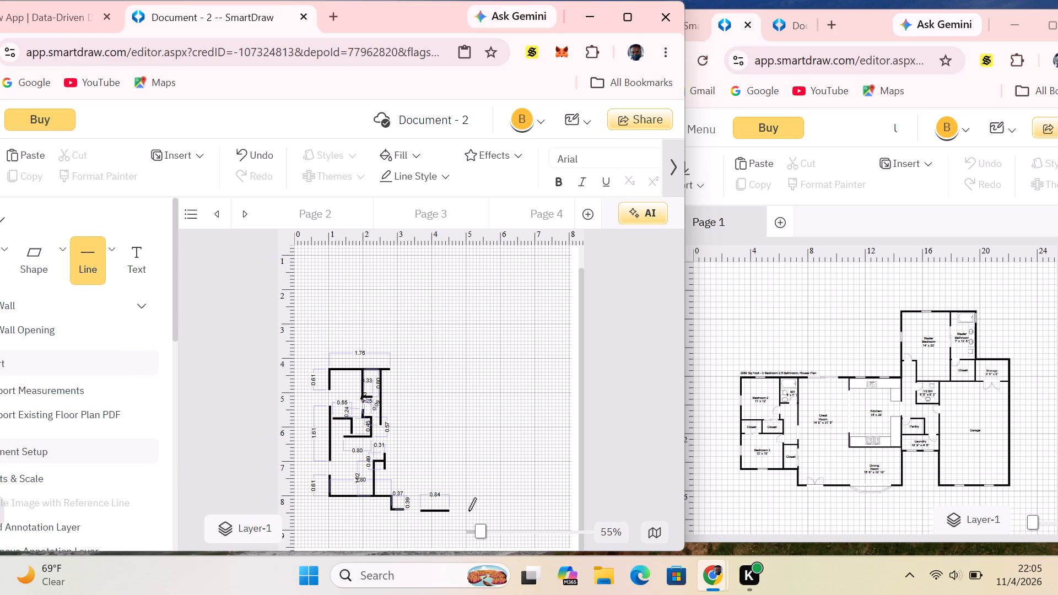
left_click_drag(468, 511, 480, 511)
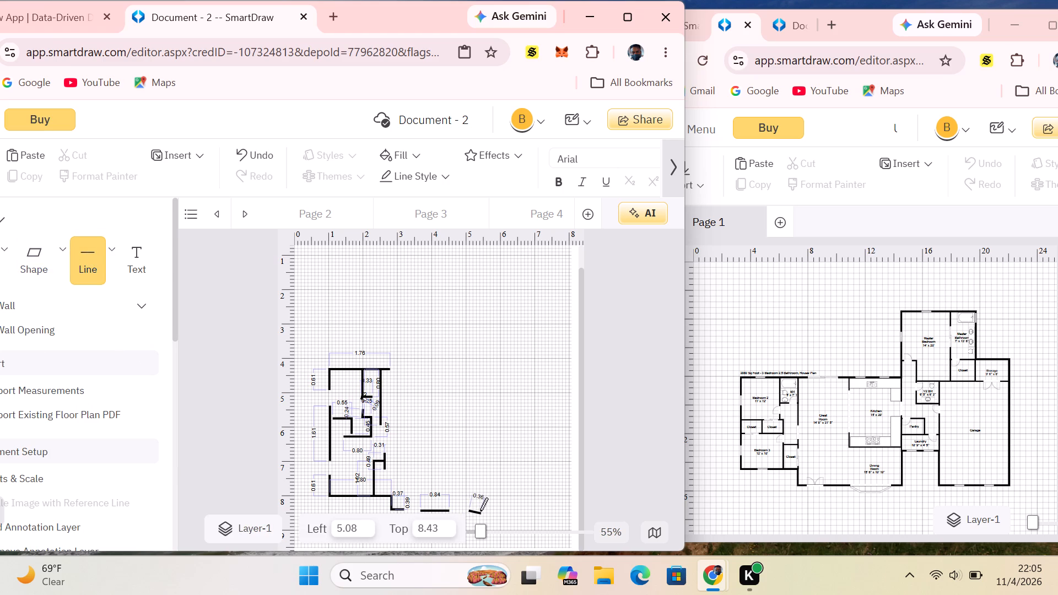
left_click_drag(480, 511, 466, 511)
left_click_drag(466, 511, 481, 510)
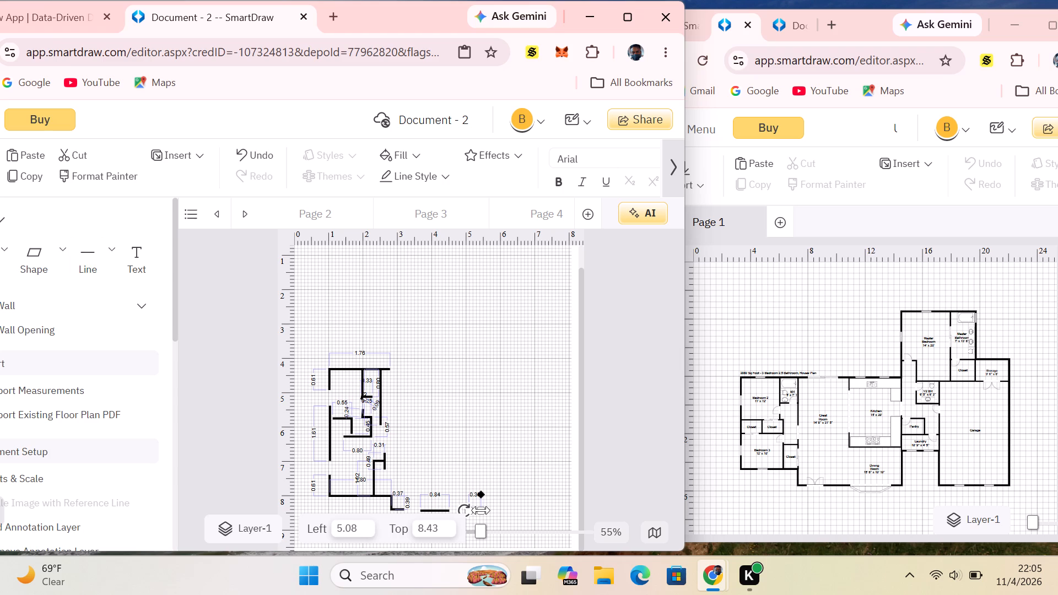
left_click(525, 425)
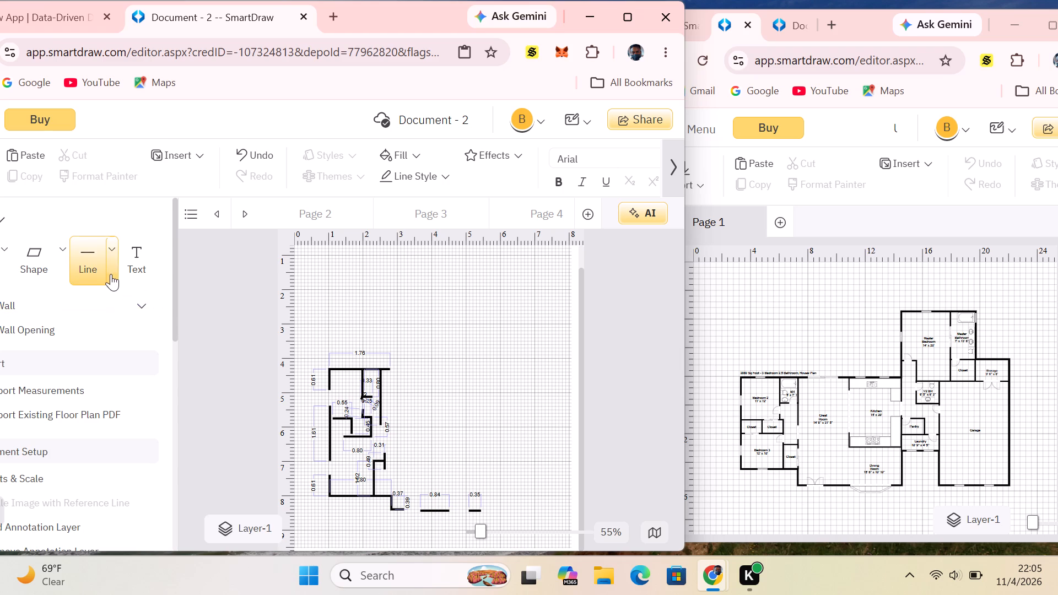
Draw a vertical wall line about 1.53 long upward from the outer end of the 0.35 bottom wall.
left_click(111, 274)
left_click(101, 273)
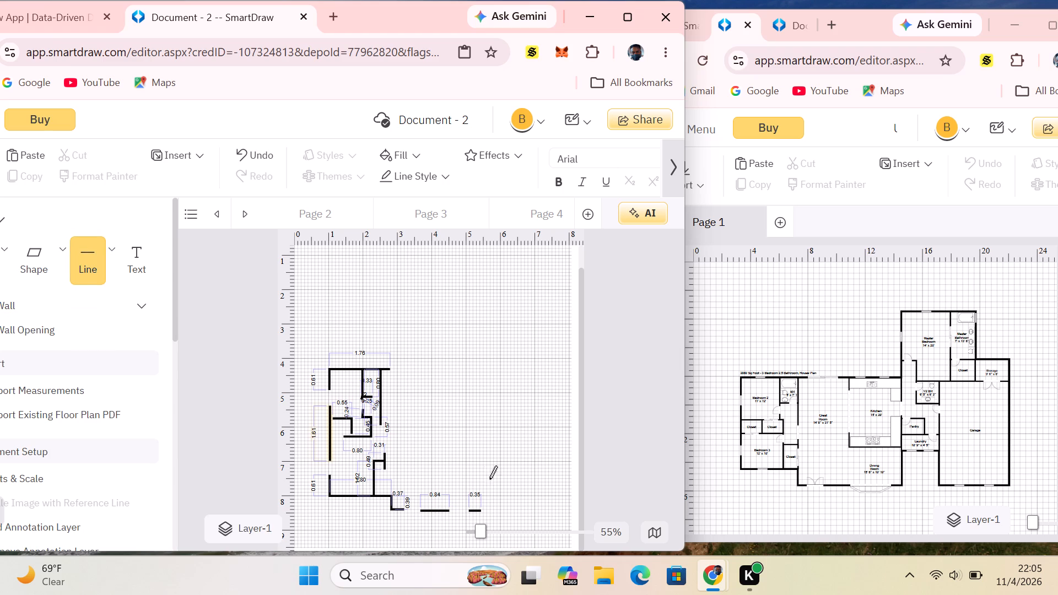
left_click_drag(481, 509, 481, 508)
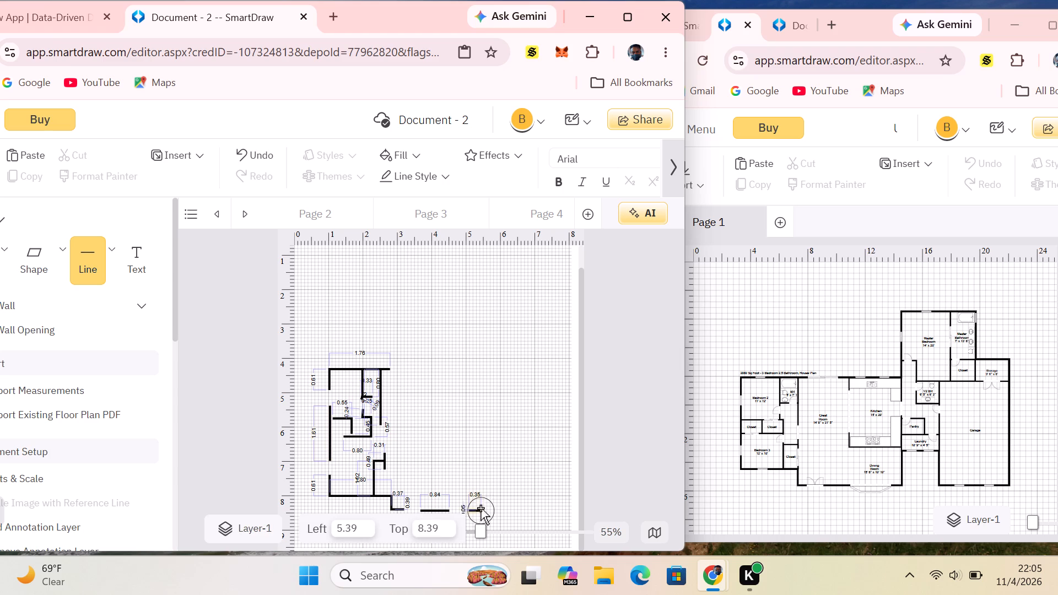
left_click_drag(481, 508, 483, 456)
left_click_drag(483, 456, 483, 456)
left_click(514, 420)
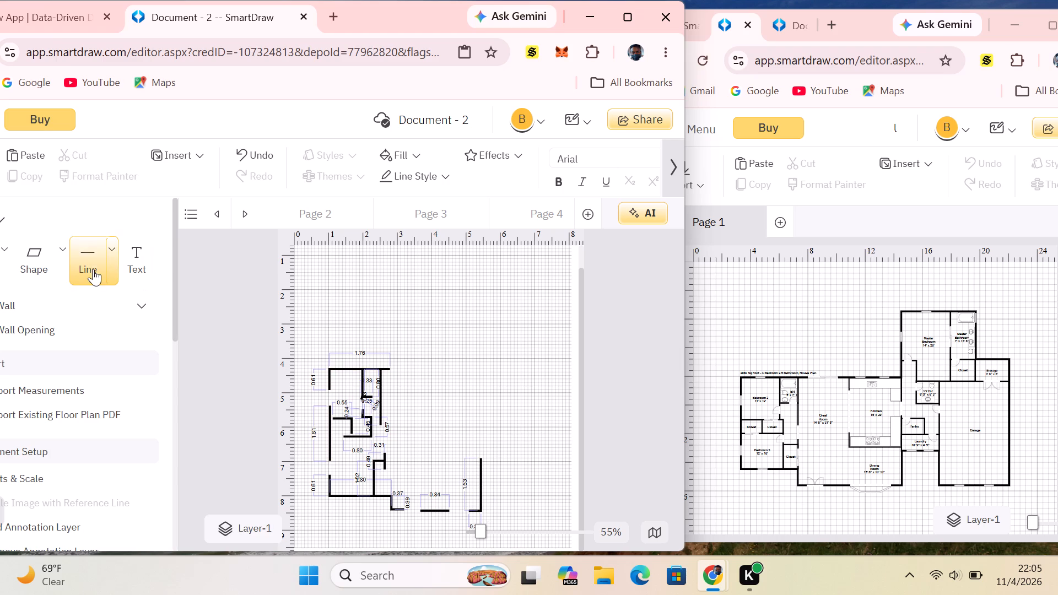
Draw a horizontal wall line about 1.39 long, meeting the upper end of the 1.53 vertical wall from the inside of the house.
left_click(90, 267)
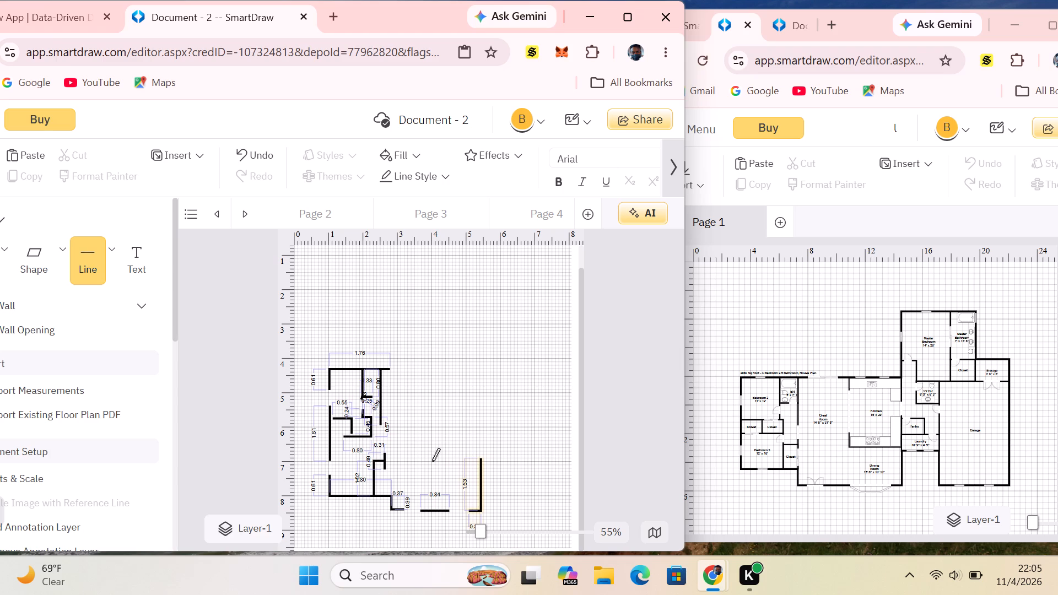
left_click_drag(432, 461, 481, 461)
left_click(530, 402)
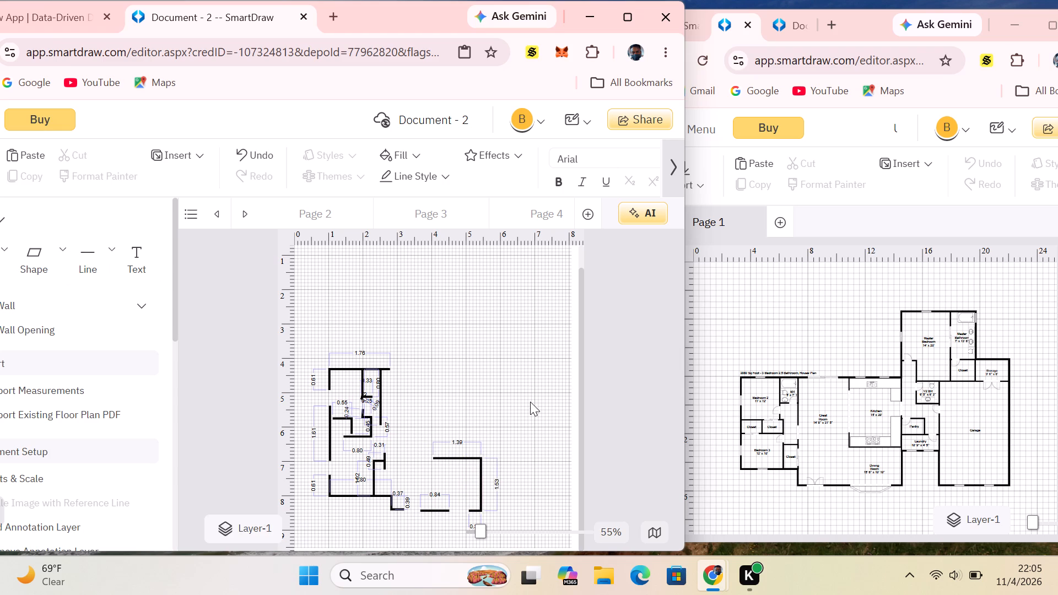
Draw a vertical wall line about 1 long upward from the corner of the 1.39 and 1.53 walls, reaching about 5.91 top.
left_click(100, 264)
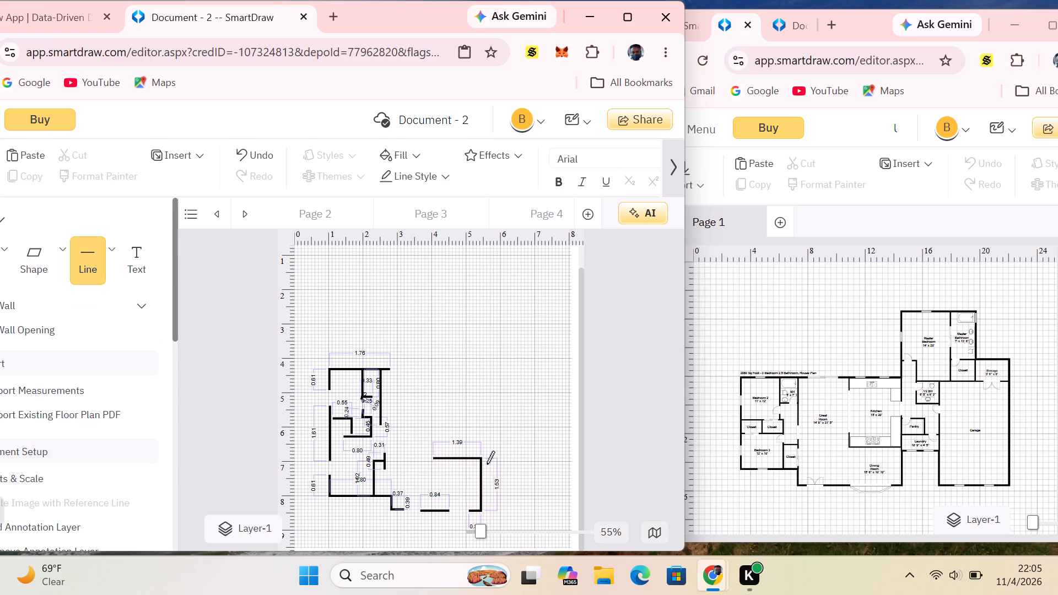
left_click_drag(481, 459, 480, 434)
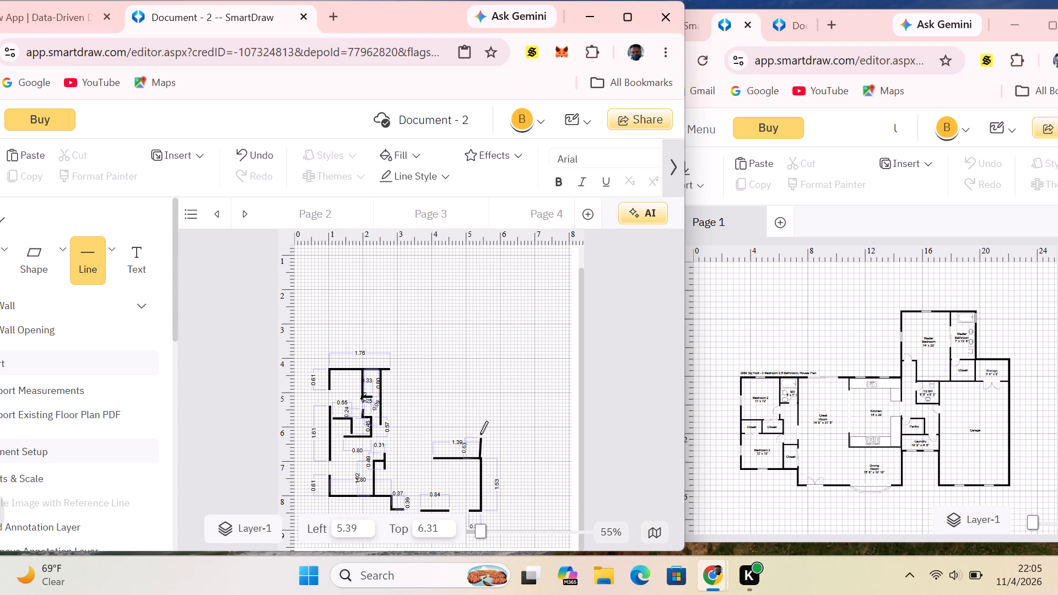
left_click_drag(480, 434, 482, 424)
left_click_drag(482, 424, 481, 424)
left_click(506, 418)
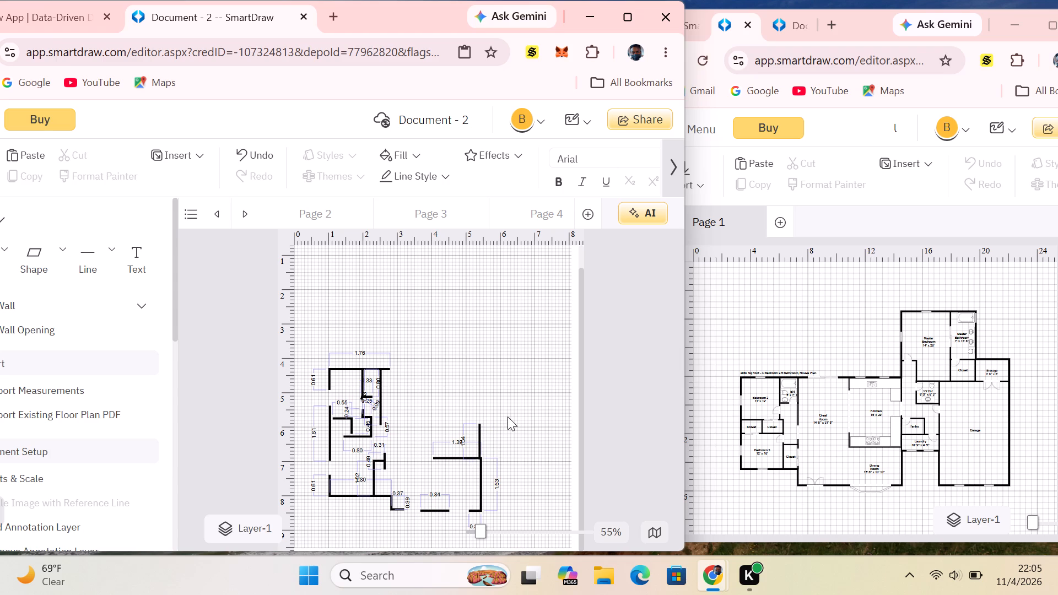
Draw a short vertical wall line about 0.39 long upward from the free end of the 1.39 horizontal wall.
left_click(84, 257)
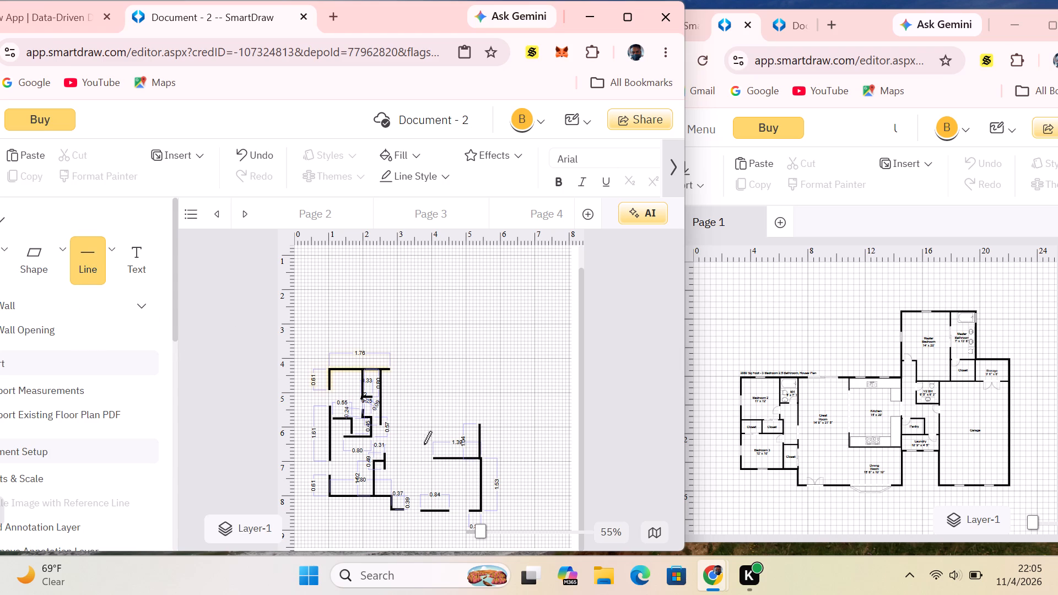
left_click_drag(433, 458, 431, 457)
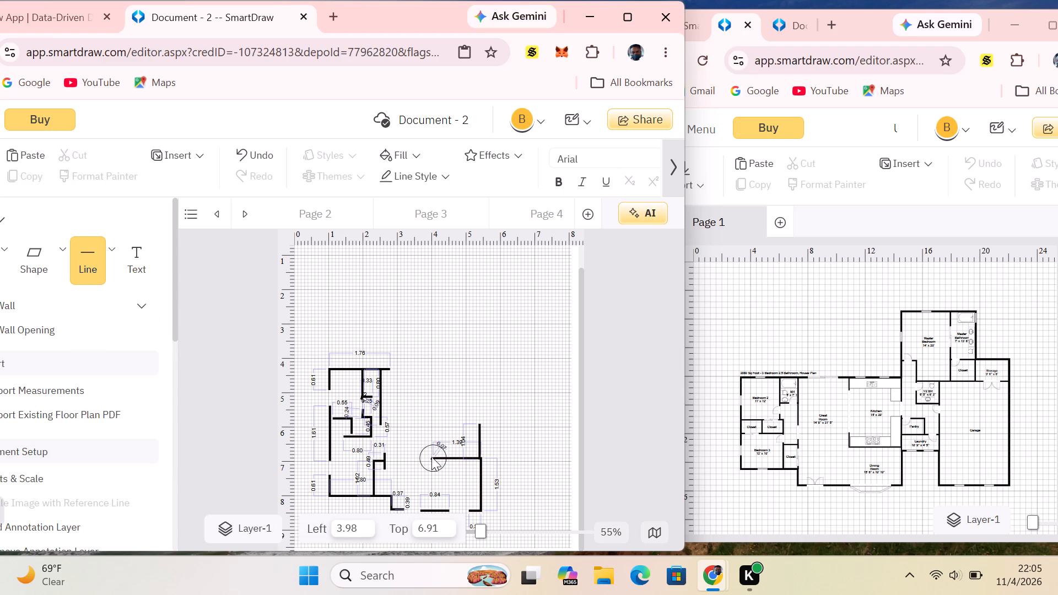
left_click_drag(431, 457, 434, 446)
left_click(544, 435)
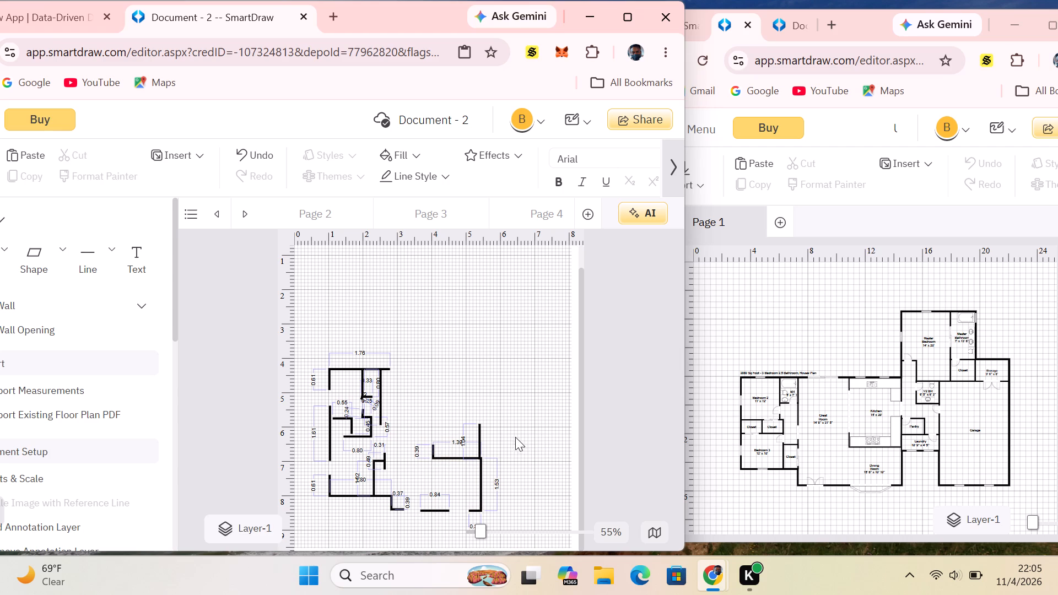
Draw a horizontal top wall line about 0.47 long beyond a gap after the 1.76 top wall, at about 3.47 left, 4.28 top.
left_click(82, 252)
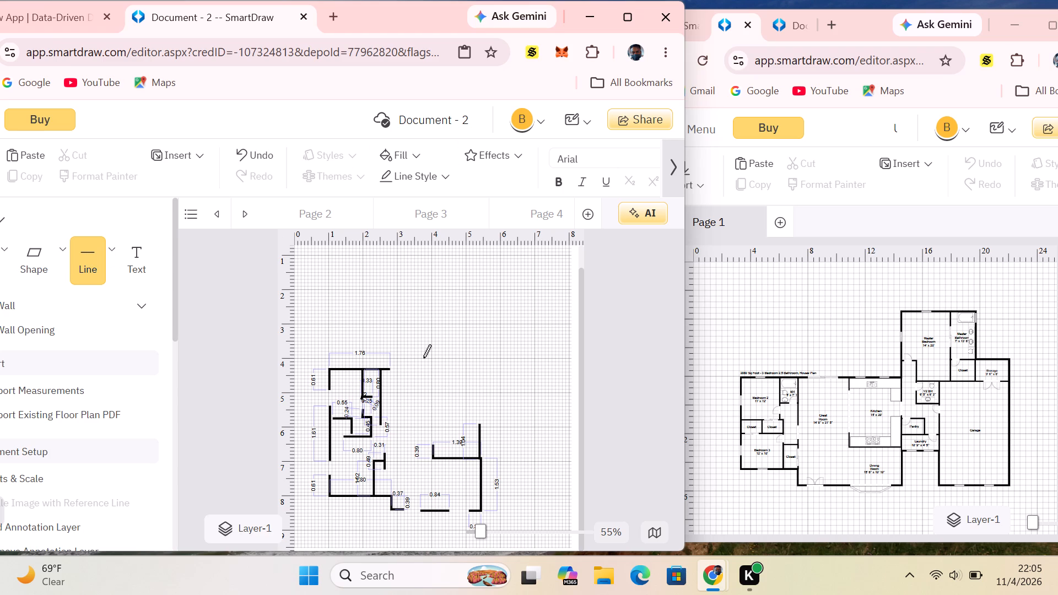
left_click_drag(414, 367, 415, 367)
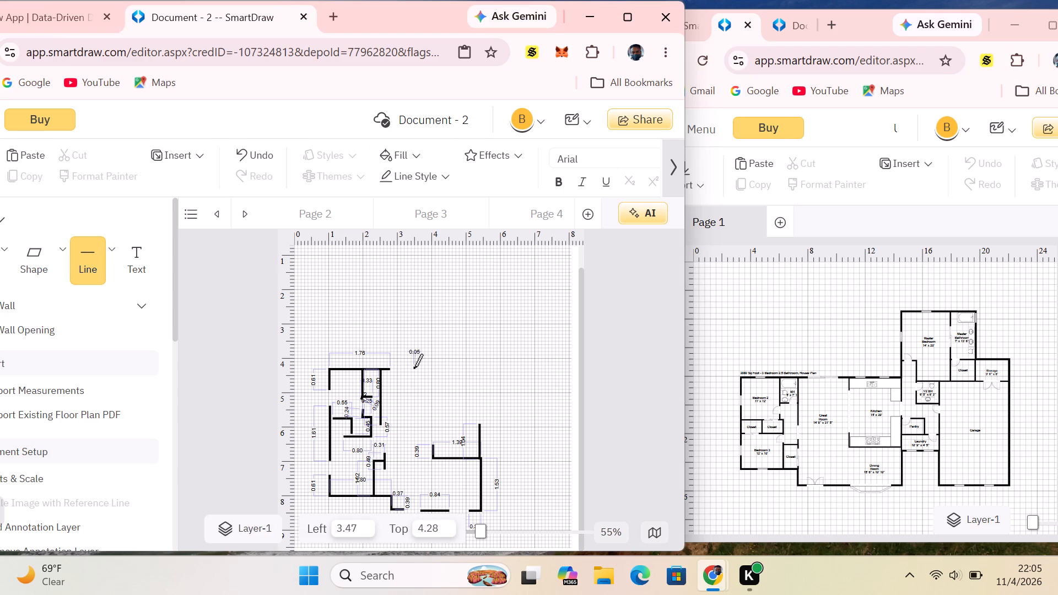
left_click_drag(415, 367, 447, 369)
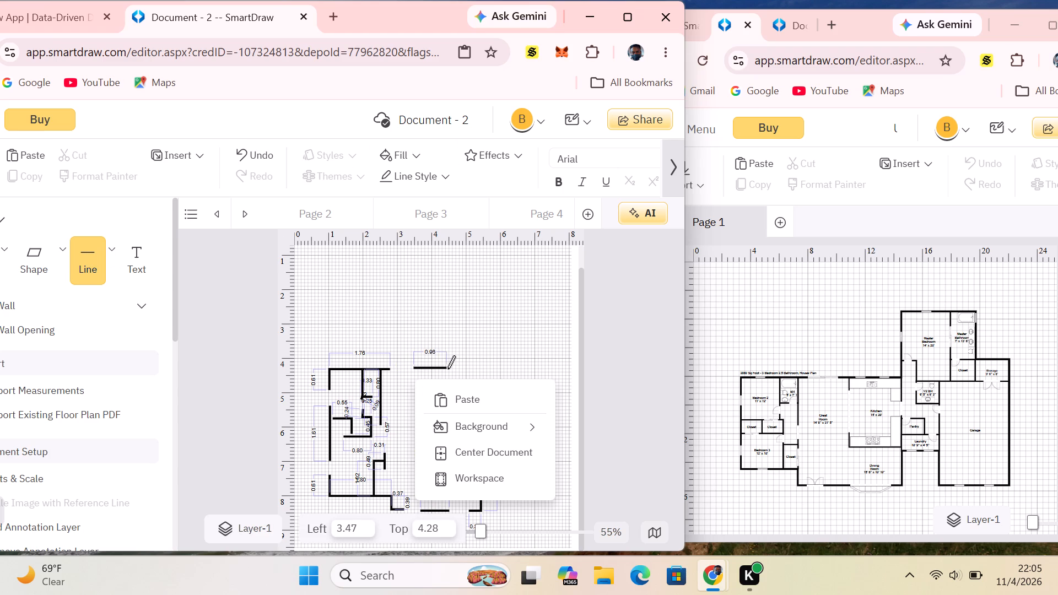
left_click_drag(447, 369, 430, 367)
left_click(458, 305)
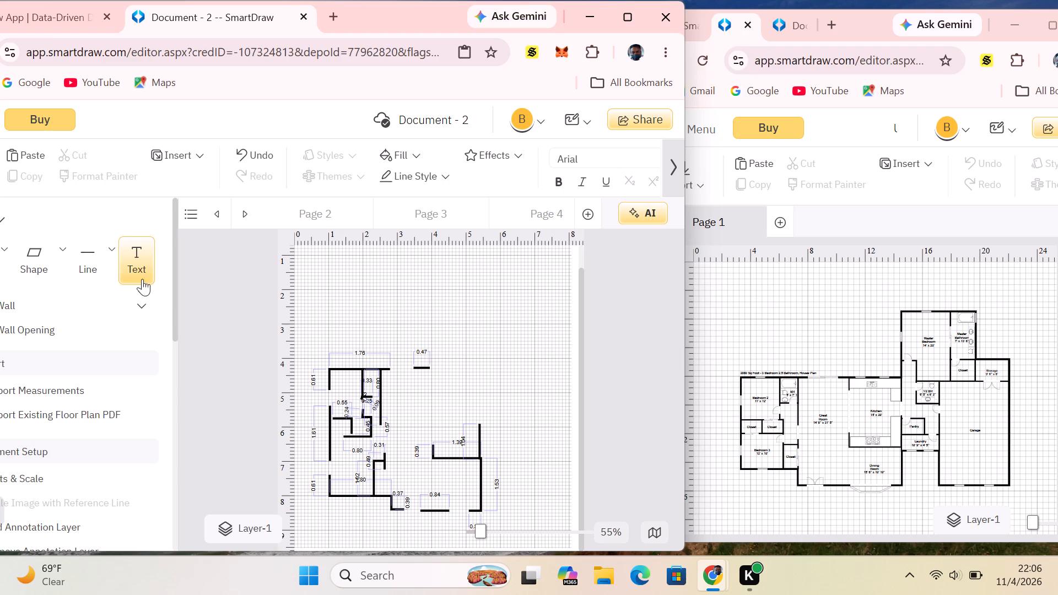
Draw a top wall line about 0.40 long beyond a gap after the 0.47 wall, at about 4.16 left, 4.28 top.
left_click(99, 259)
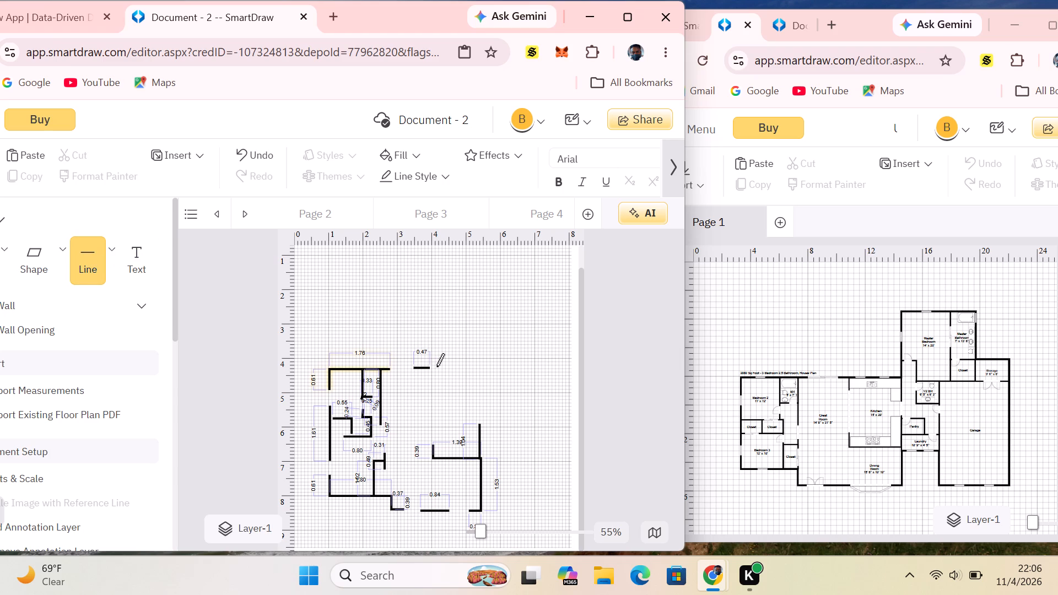
left_click_drag(438, 367, 440, 367)
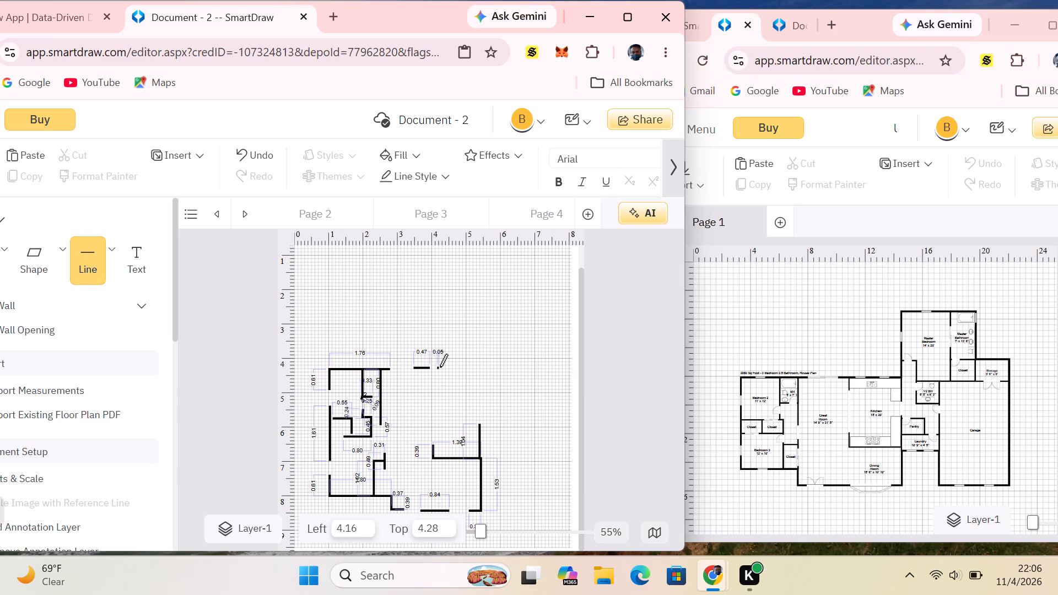
left_click_drag(440, 367, 453, 369)
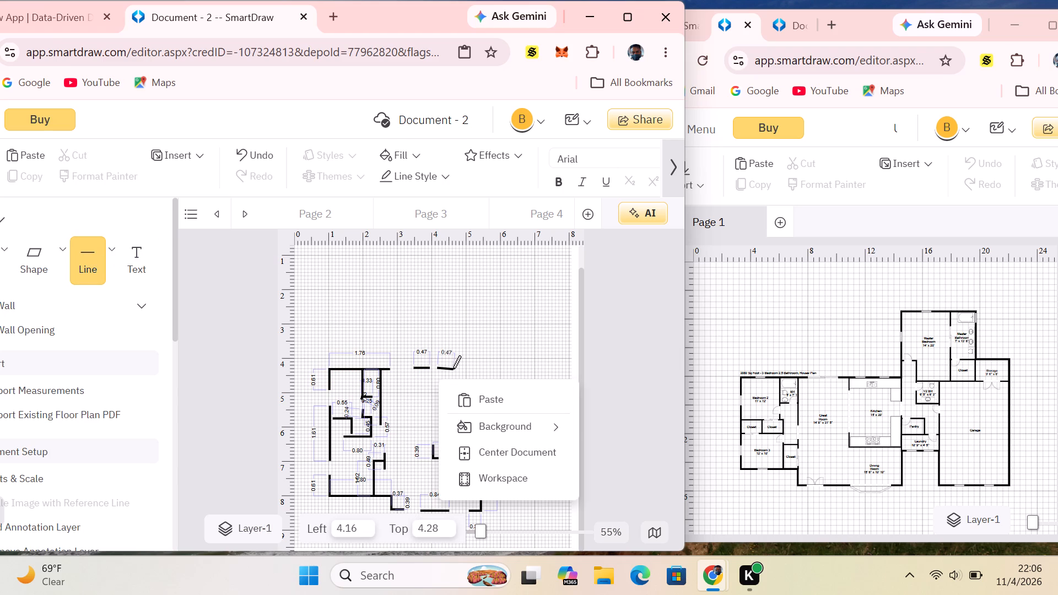
left_click_drag(453, 369, 451, 368)
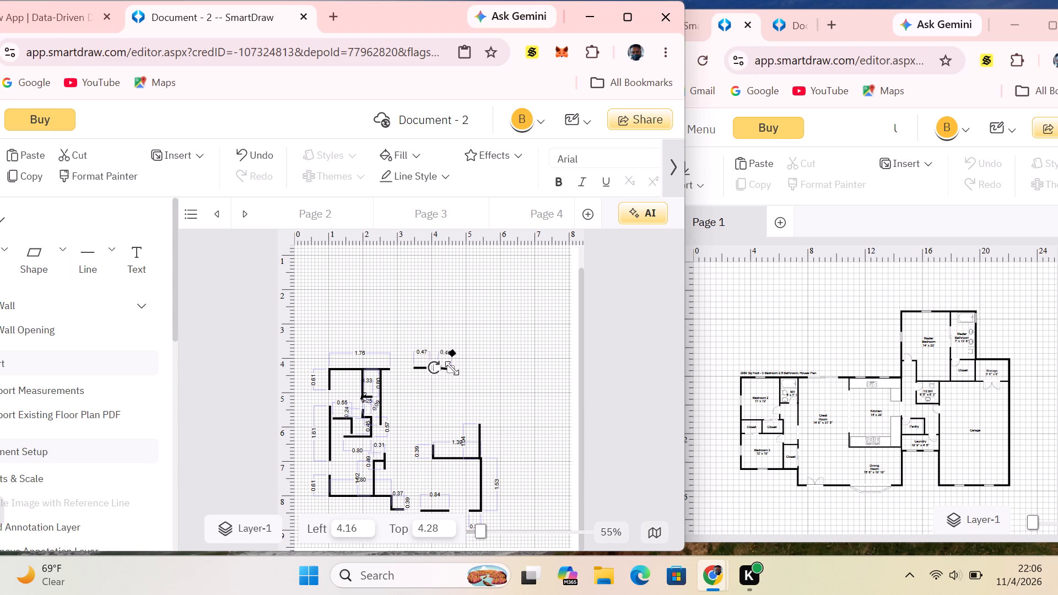
left_click(456, 314)
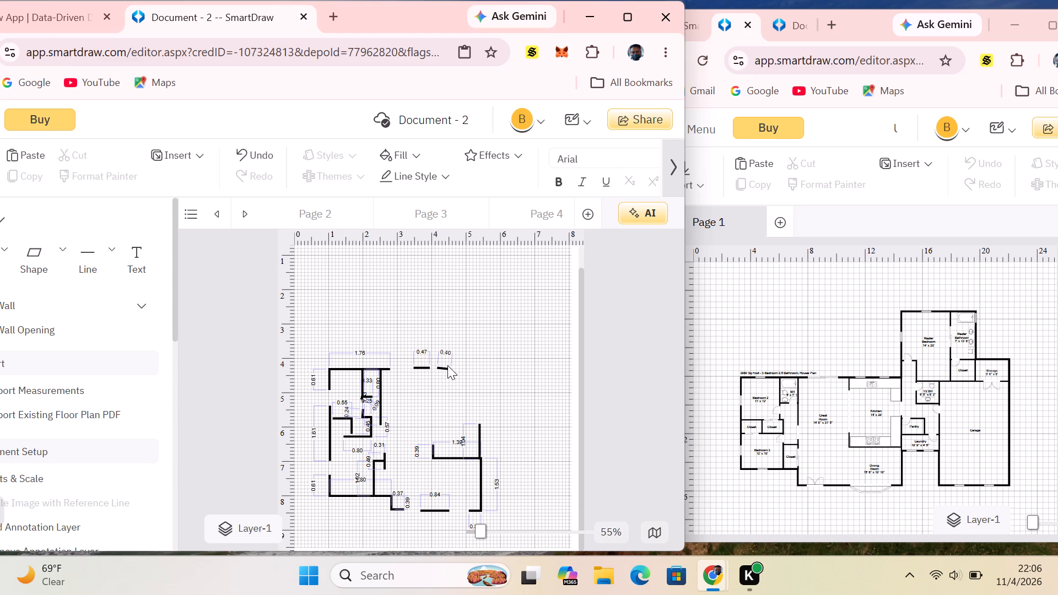
Straighten the slightly tilted 0.40 top wall line so it runs horizontally.
left_click(447, 365)
left_click(449, 367)
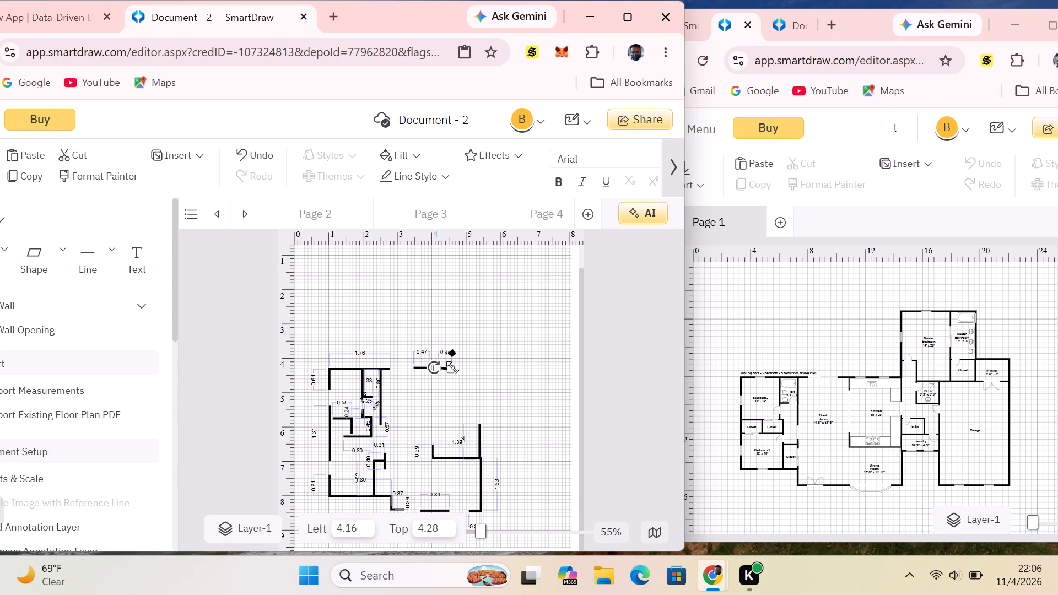
left_click(456, 369)
left_click(442, 369)
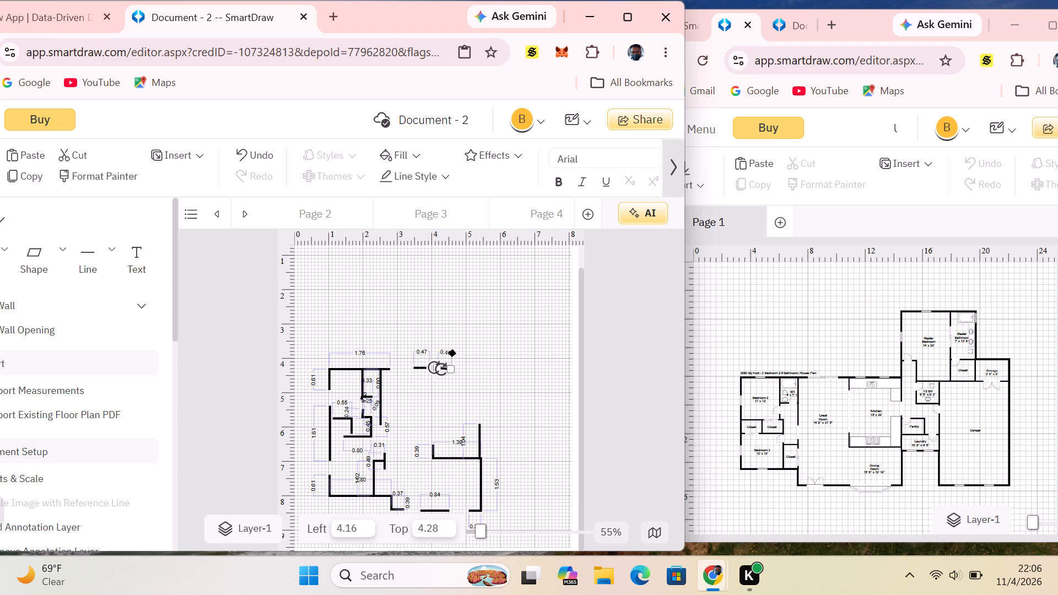
left_click(435, 369)
left_click(466, 328)
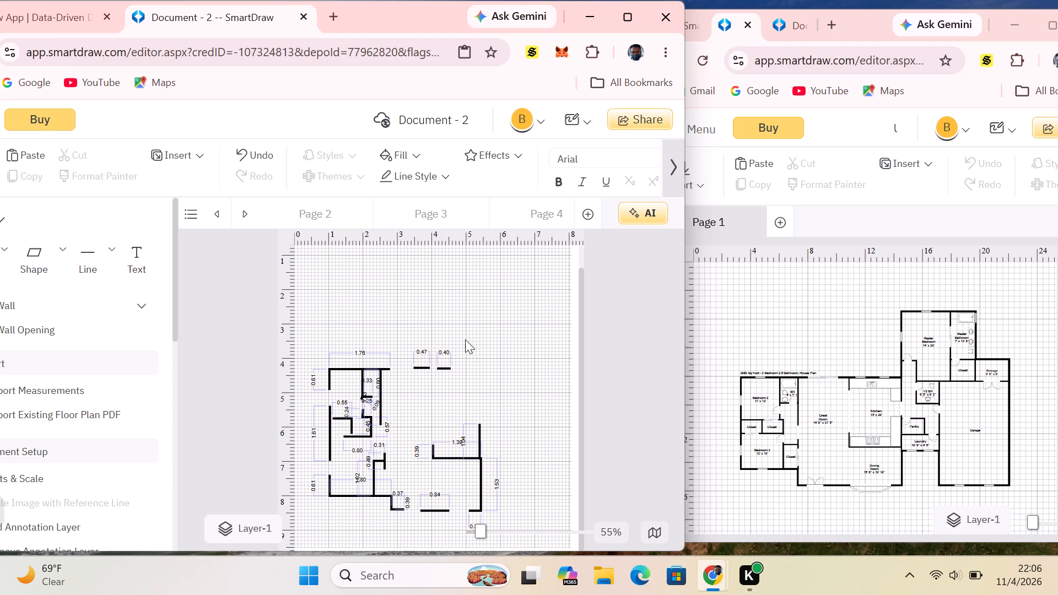
Draw a horizontal top wall line about 0.33 long beyond a gap after the 0.40 wall, at about 4.87 left, 4.35 top.
left_click(89, 267)
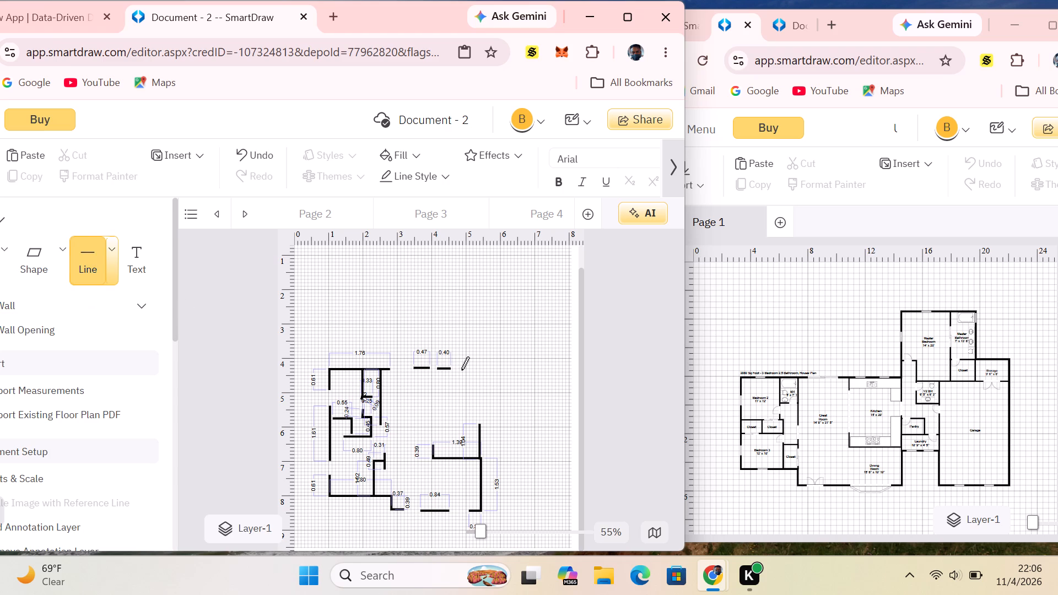
left_click_drag(461, 370, 472, 370)
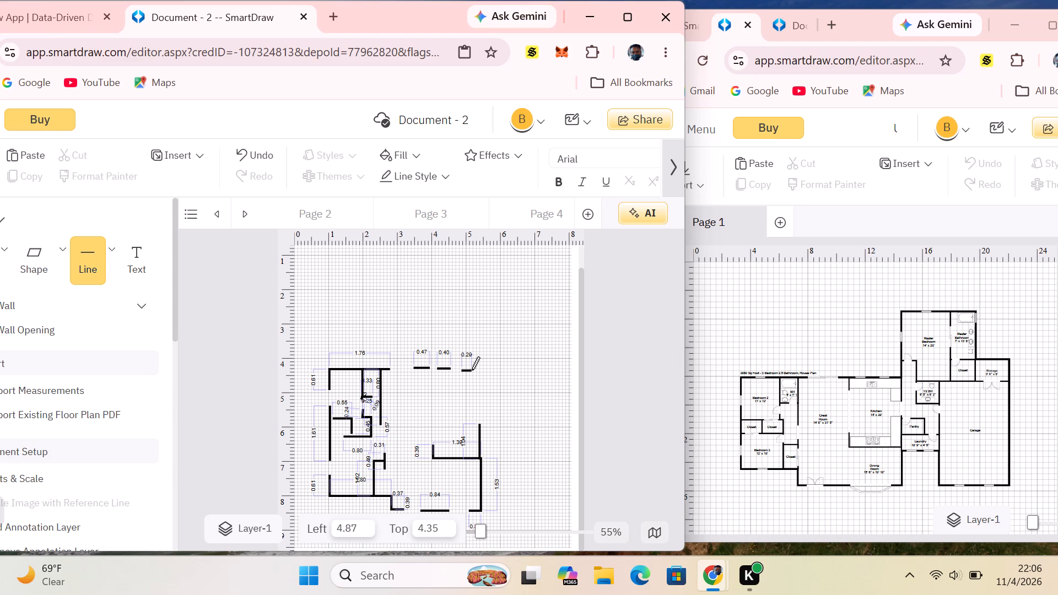
left_click_drag(472, 370, 473, 370)
left_click(499, 343)
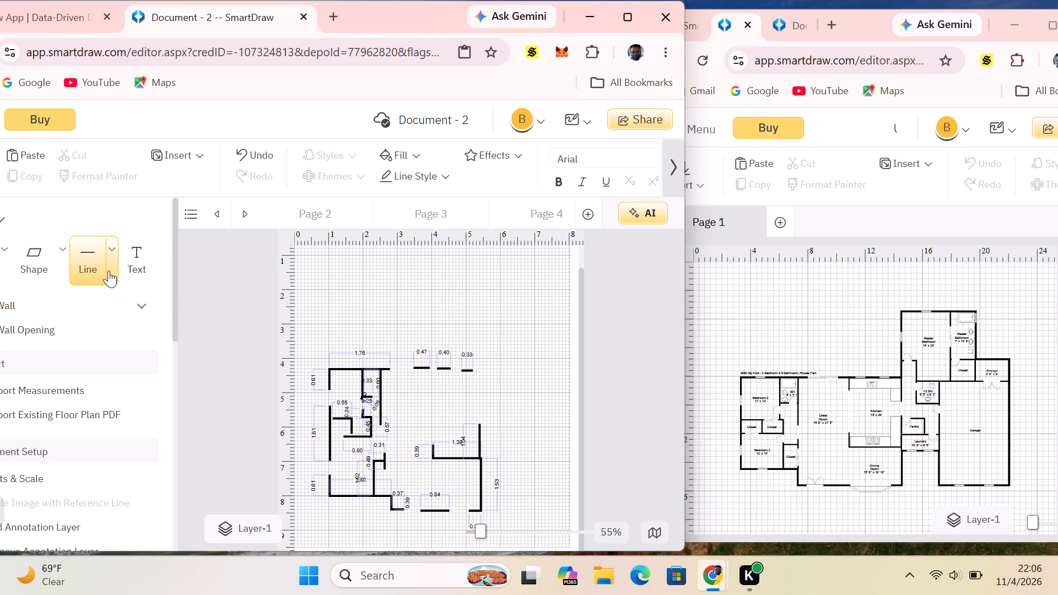
Draw a vertical wall line about 1.5 long crossing the end of the 0.33 top wall, at about 5.16 left, 3.87 top.
left_click(92, 266)
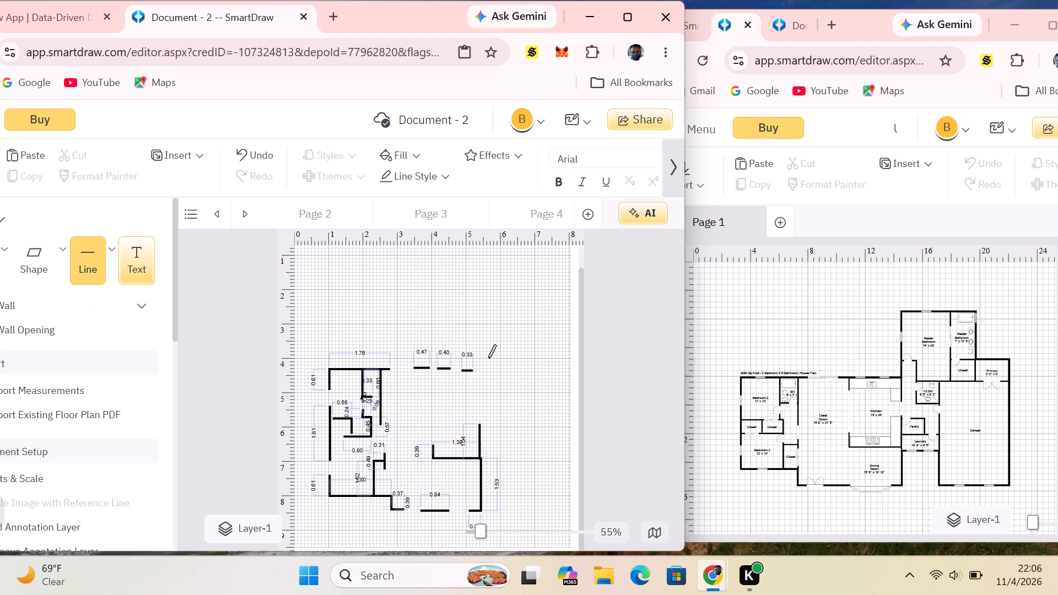
left_click_drag(472, 354, 473, 354)
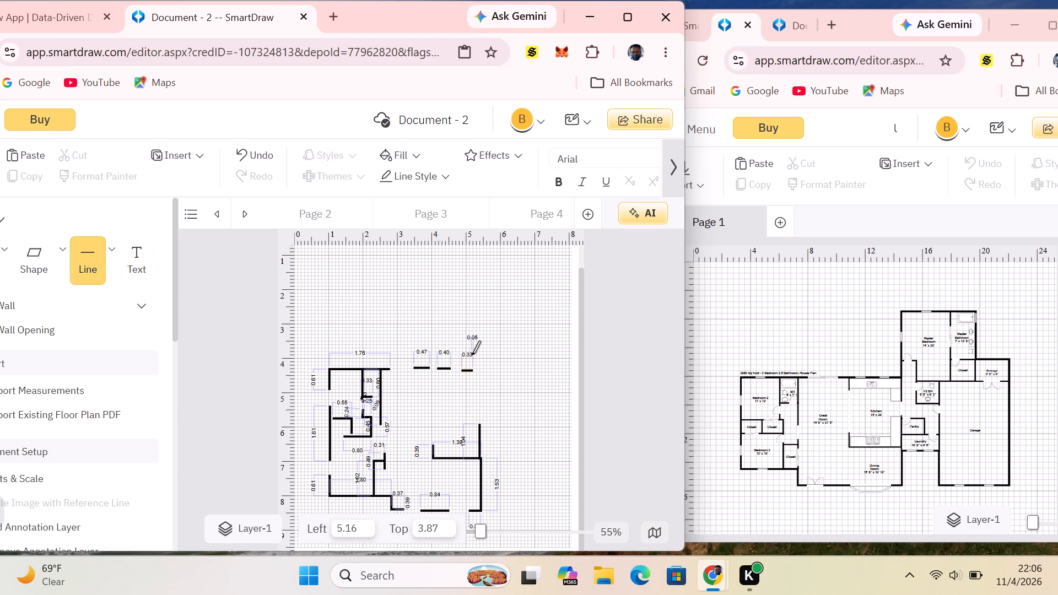
left_click_drag(473, 354, 470, 400)
left_click_drag(470, 400, 471, 404)
left_click(492, 367)
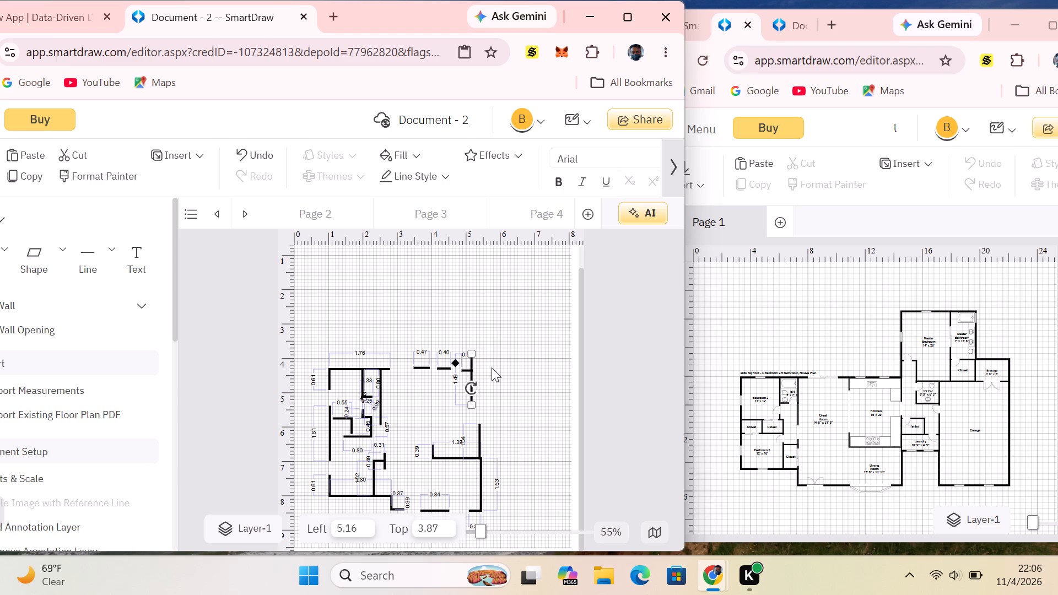
Move the new vertical wall line outward to about 5.35 left, keeping it at 3.87 top.
left_click(470, 371)
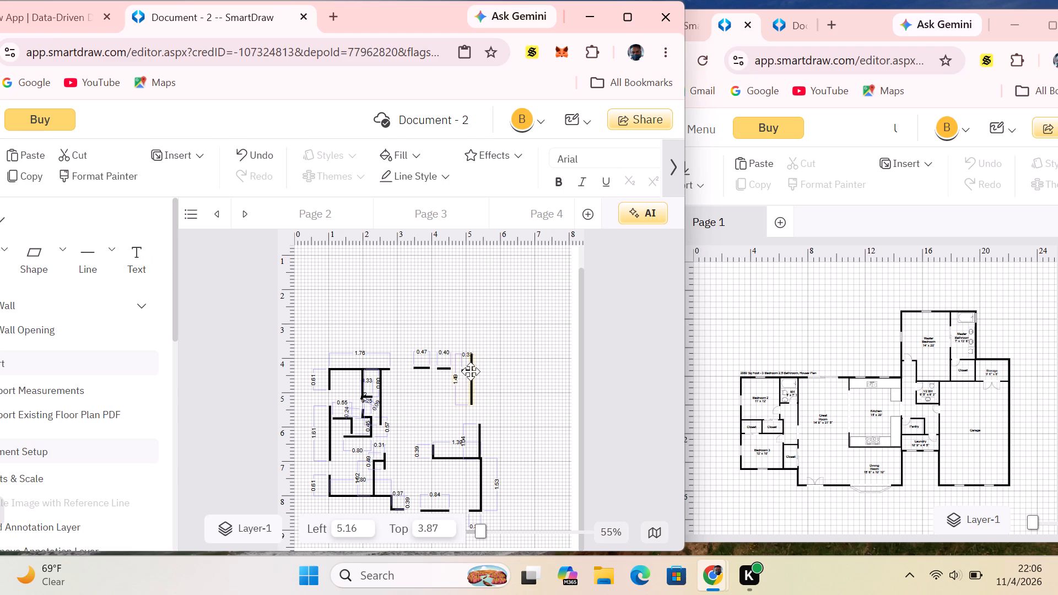
left_click(471, 371)
left_click_drag(472, 371, 478, 371)
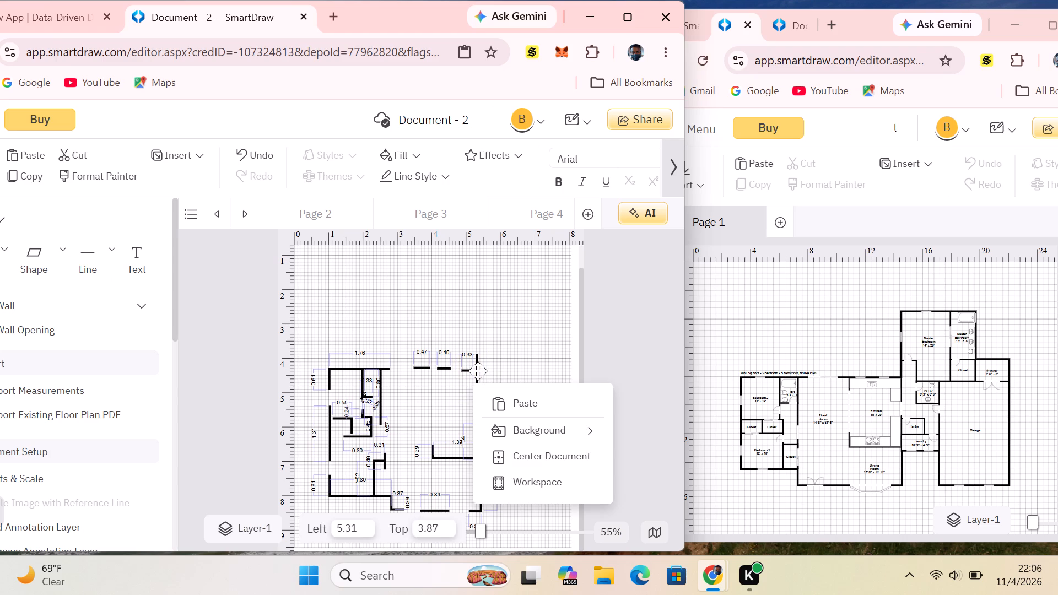
left_click_drag(478, 371, 478, 371)
left_click(498, 353)
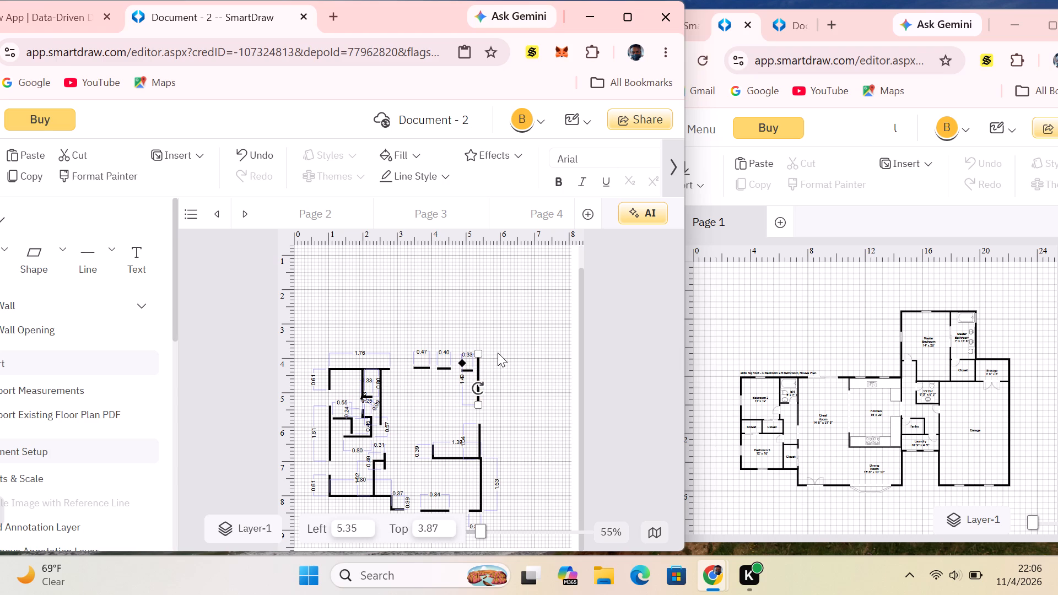
Shift the 0.33 top wall line to meet the tall vertical wall, at about 5.02 left, 4.31 top.
left_click(470, 367)
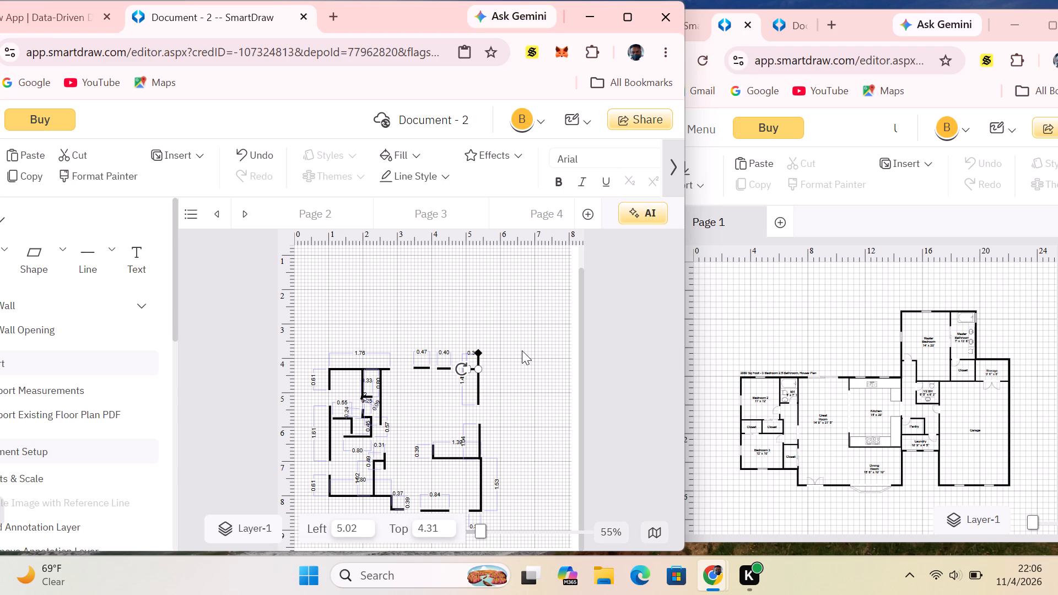
left_click(522, 350)
left_click(470, 370)
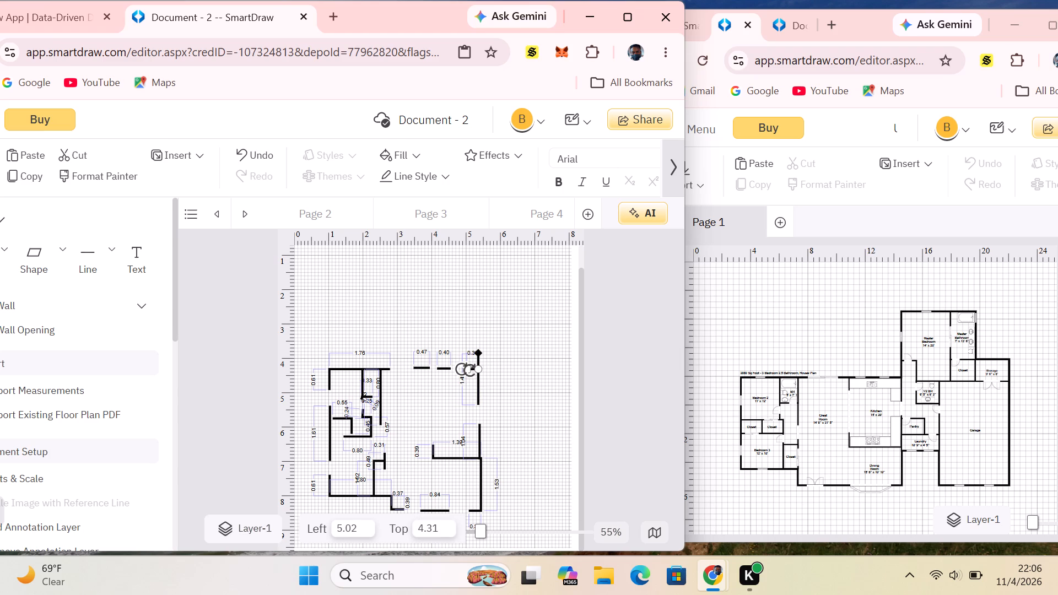
left_click(462, 370)
left_click(447, 342)
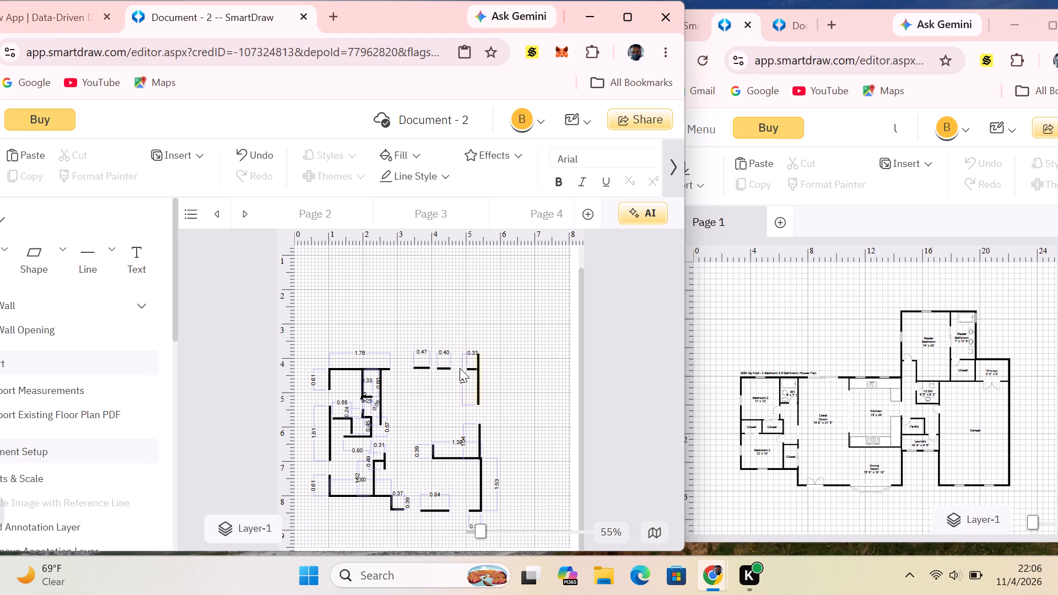
left_click(470, 366)
left_click(465, 390)
Extend the vertical wall line at the end of the 0.33 top wall upward to about 1.80 long, starting at 3.55 top.
left_click(477, 361)
left_click_drag(479, 354, 478, 349)
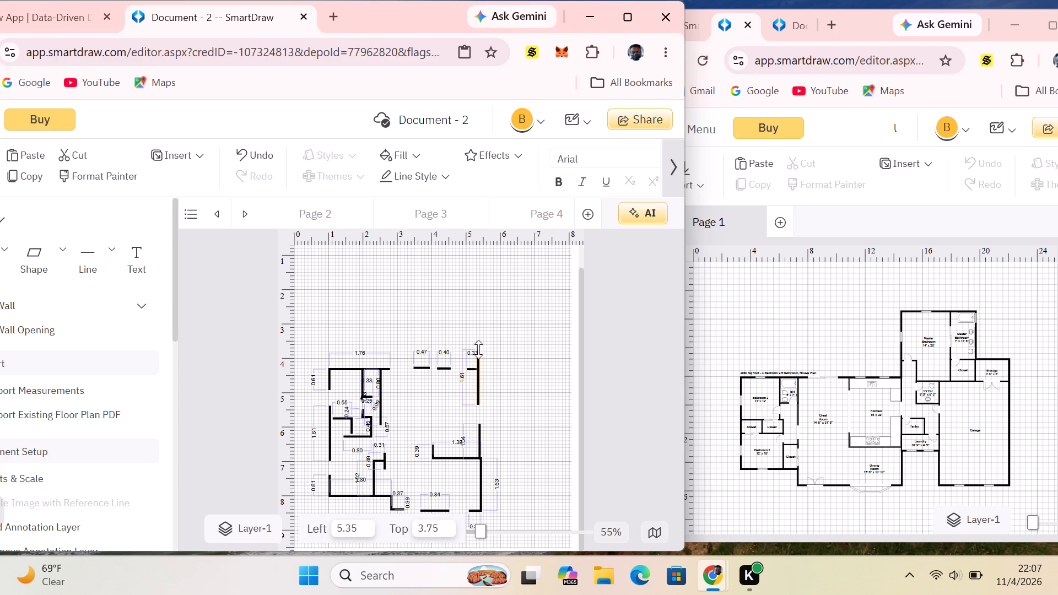
left_click_drag(478, 349, 478, 342)
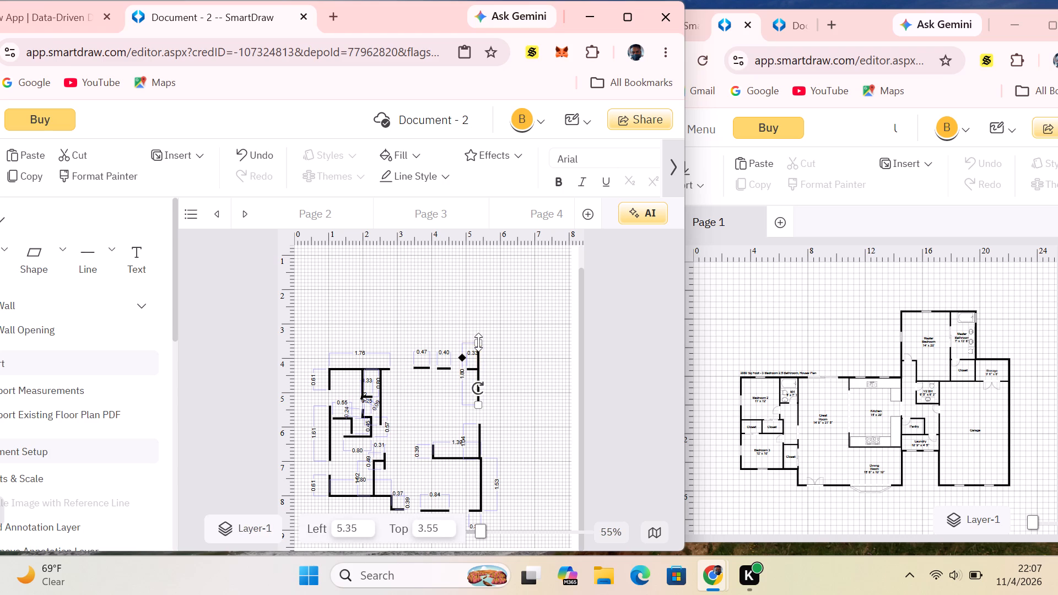
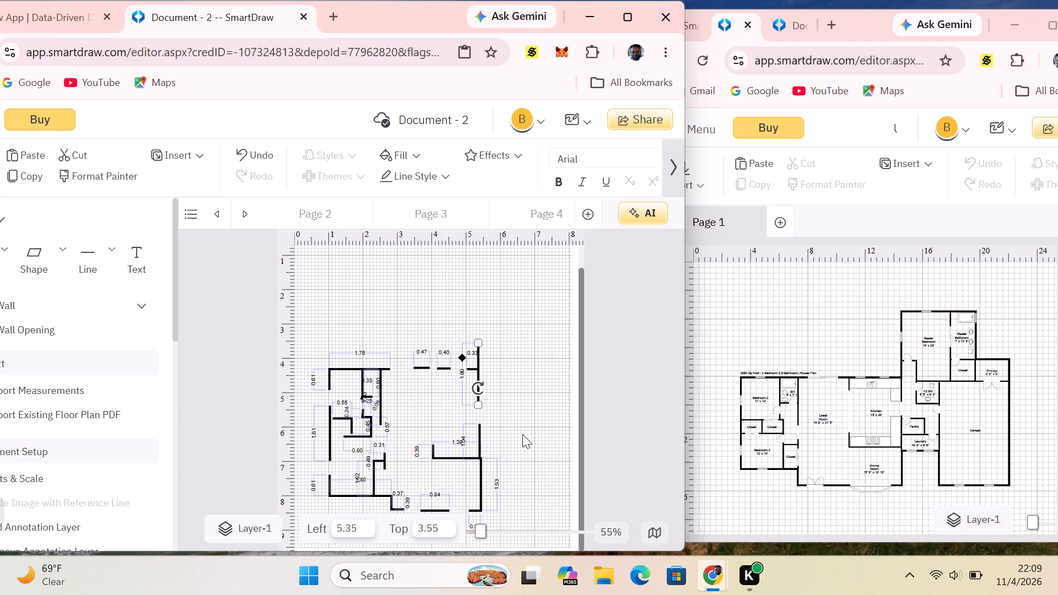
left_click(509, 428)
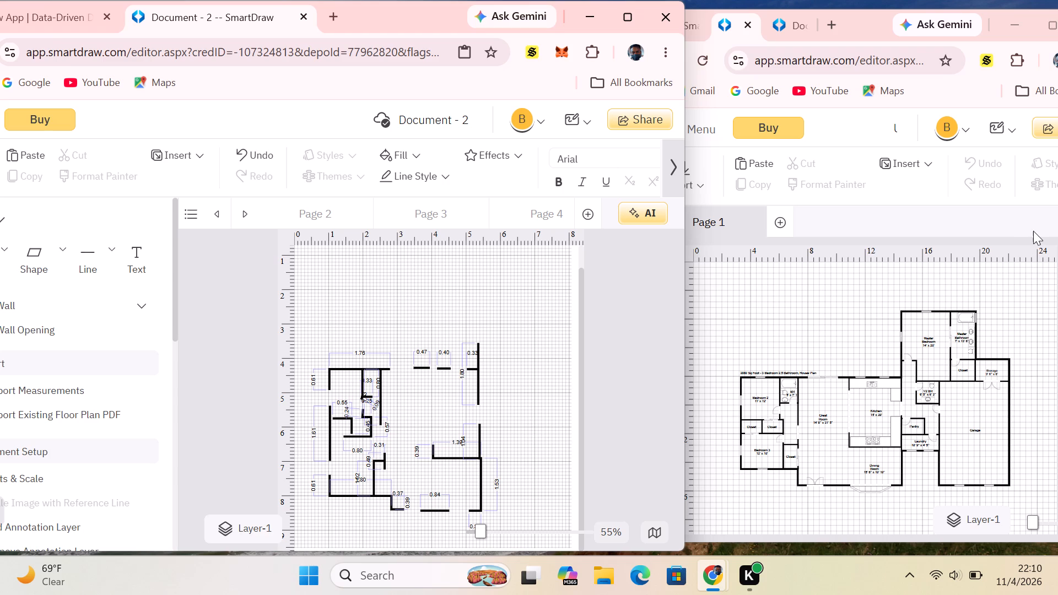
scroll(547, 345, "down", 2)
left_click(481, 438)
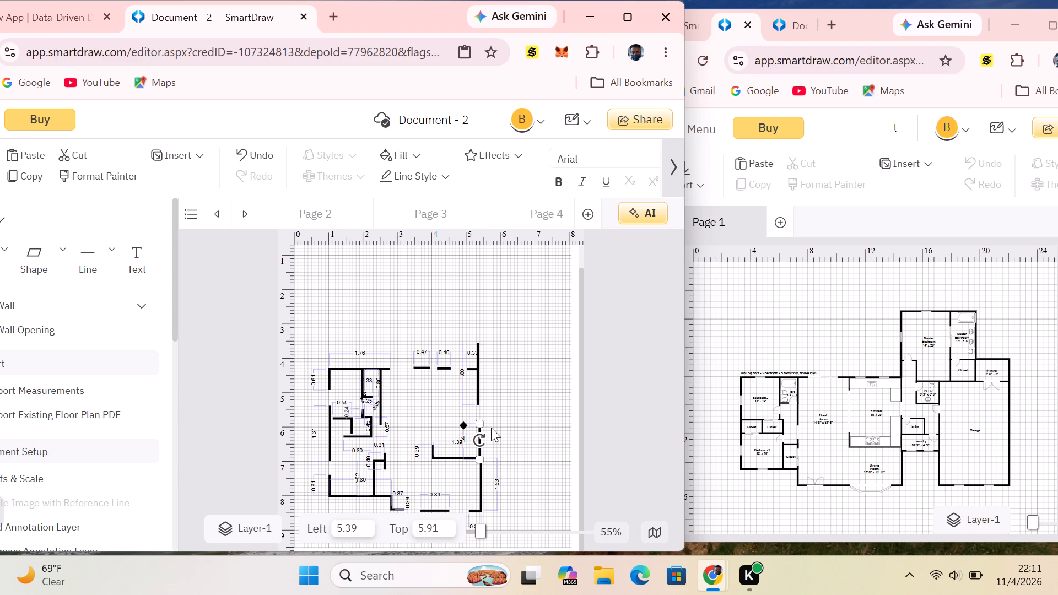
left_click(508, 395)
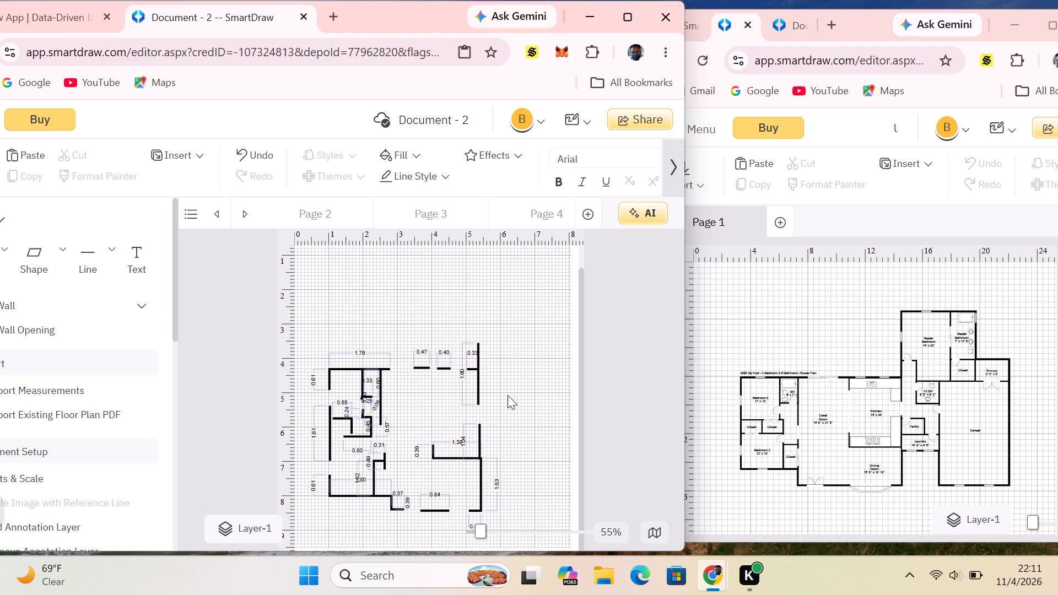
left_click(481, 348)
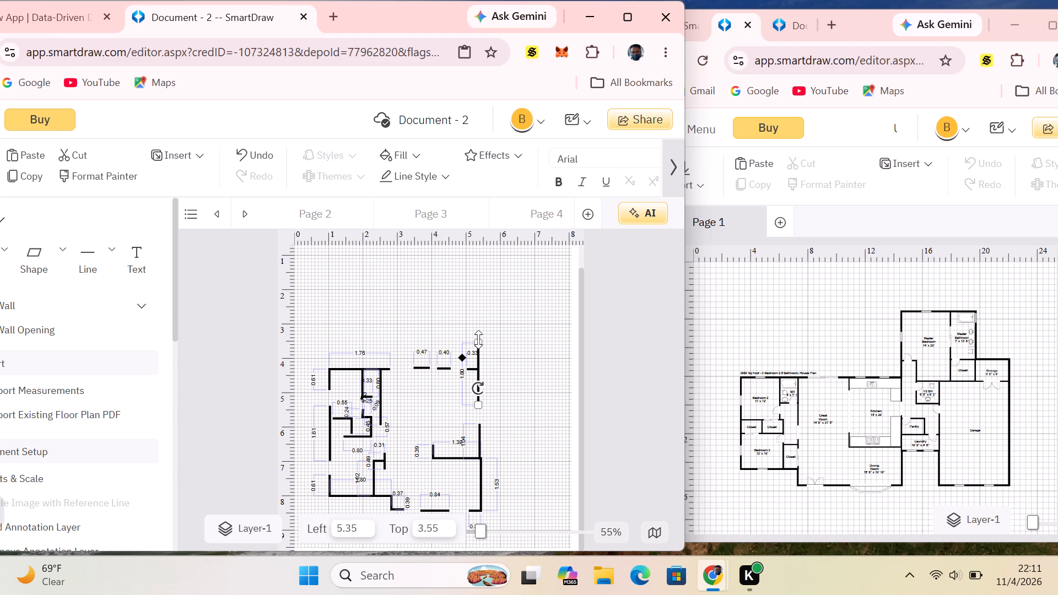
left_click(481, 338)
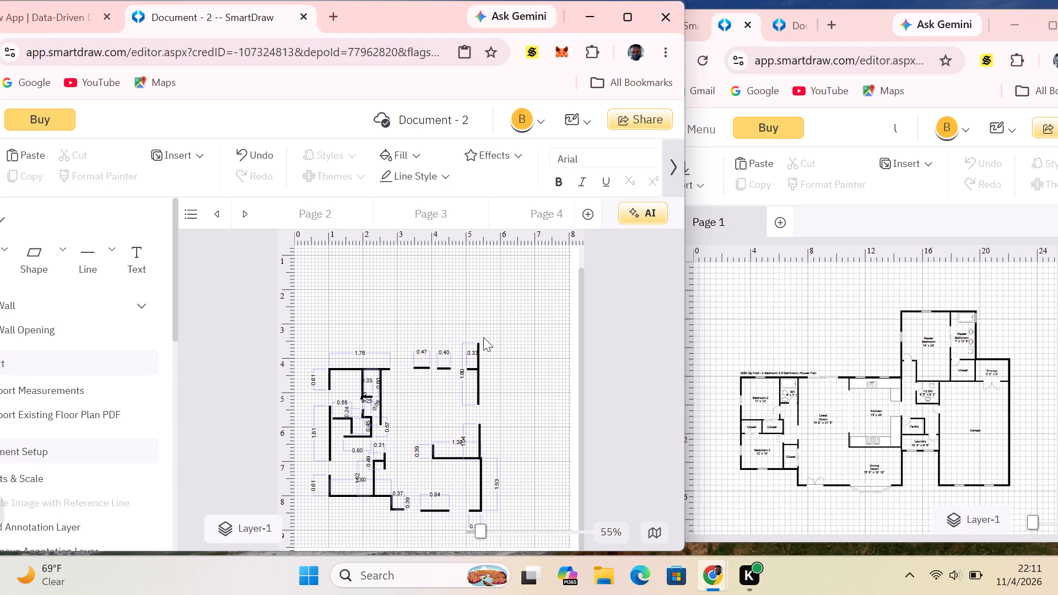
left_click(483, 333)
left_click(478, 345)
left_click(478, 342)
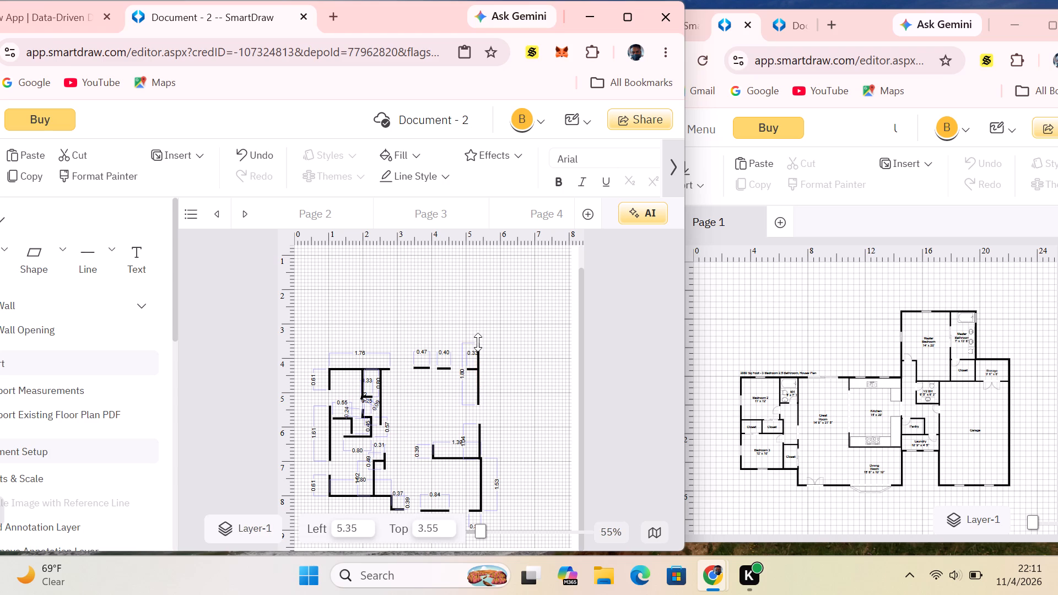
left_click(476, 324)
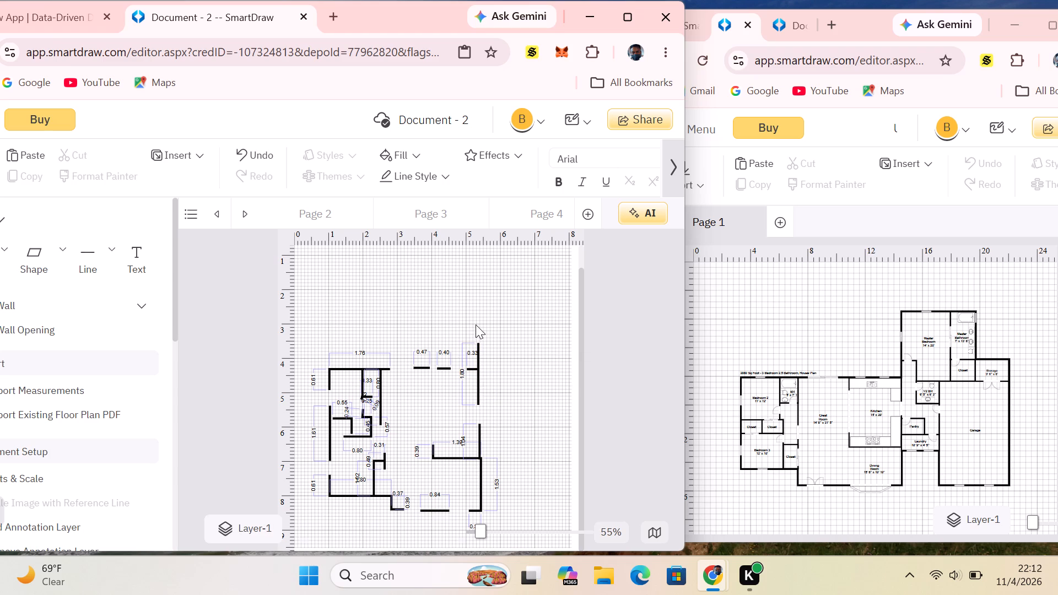
Draw a vertical wall line about 0.72 long above the 1.80 vertical wall, at about 5.31 left, 2.51 top.
left_click(101, 259)
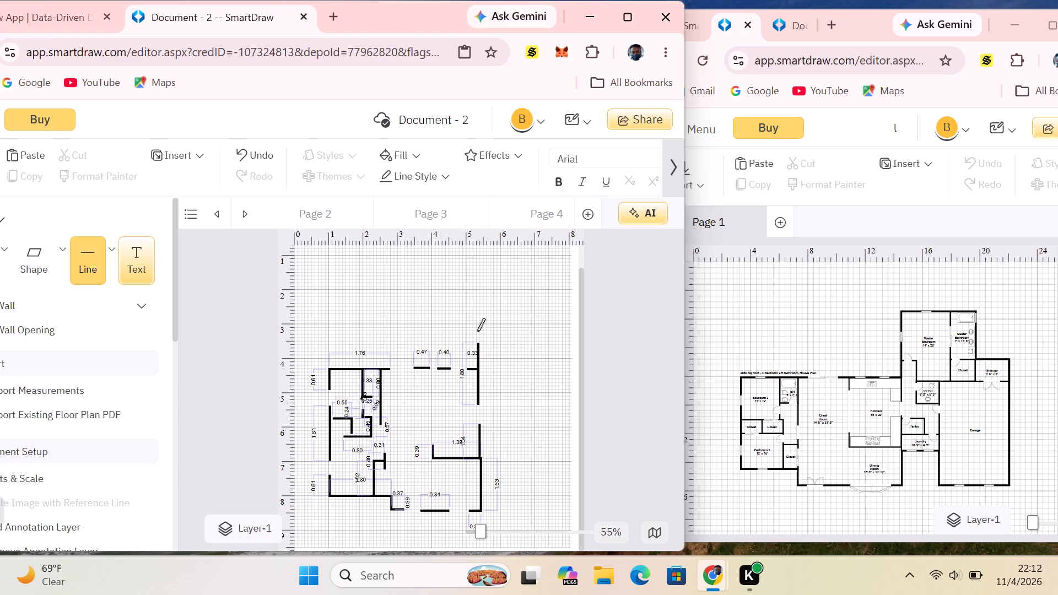
left_click_drag(477, 331, 480, 304)
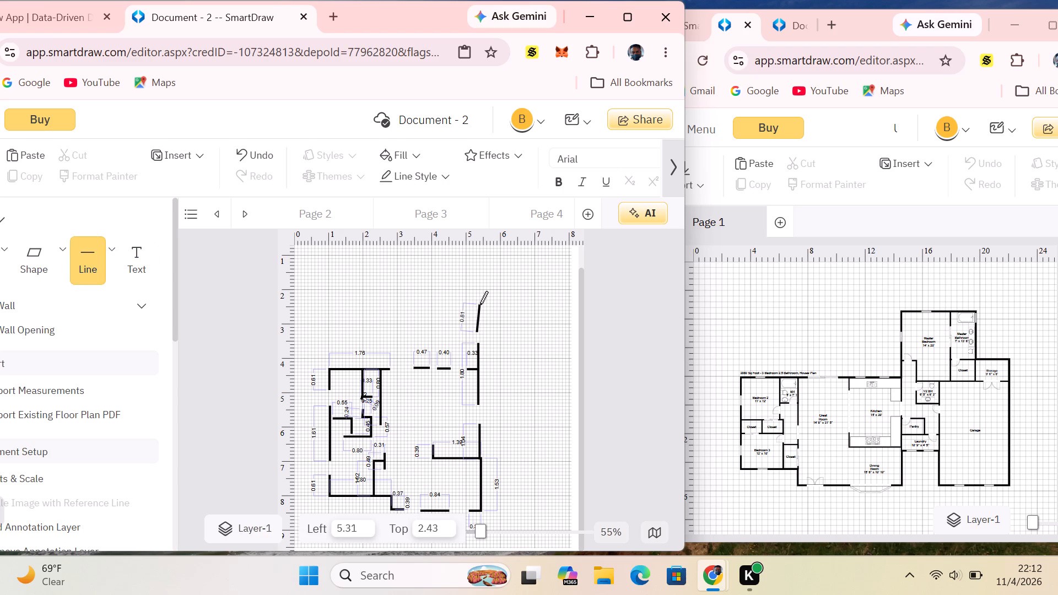
left_click_drag(480, 304, 478, 310)
left_click_drag(478, 310, 478, 307)
left_click_drag(478, 307, 478, 307)
left_click(497, 296)
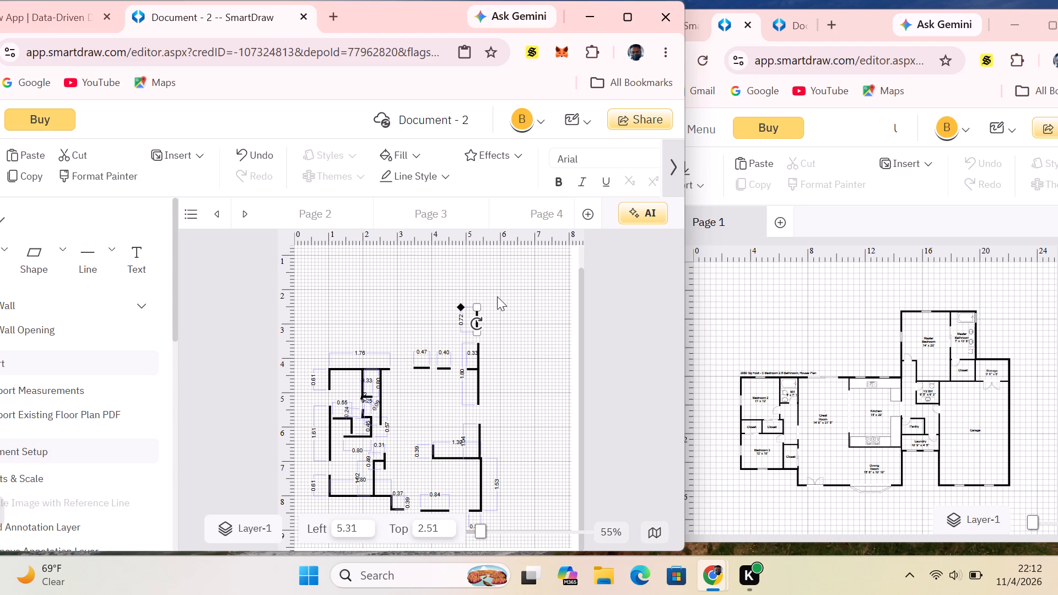
Draw a horizontal top wall line about 2.12 long, running outward from the upper end of the 0.72 vertical wall.
left_click(95, 256)
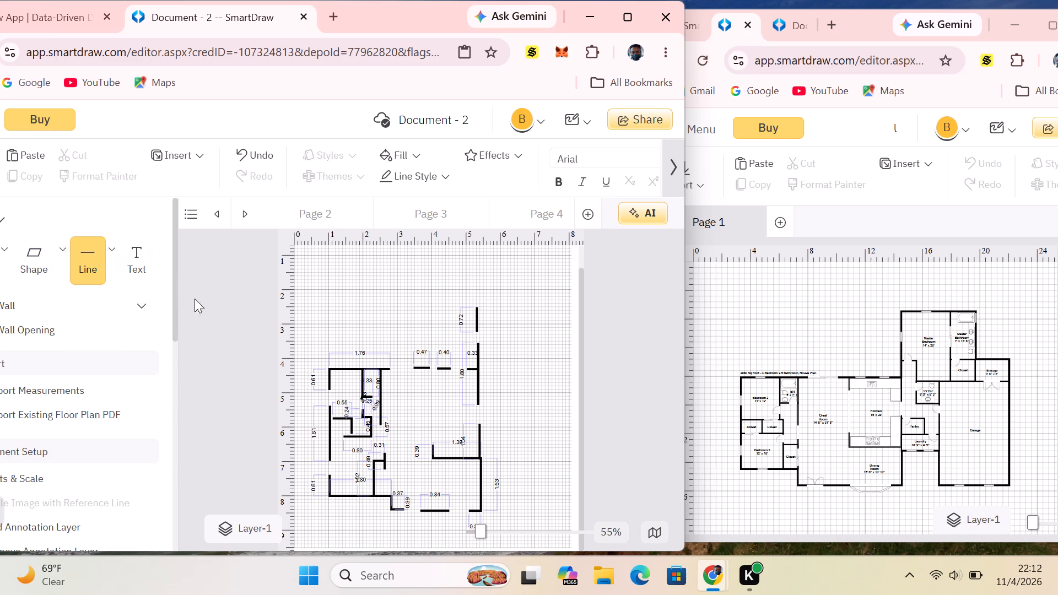
left_click_drag(477, 309, 484, 309)
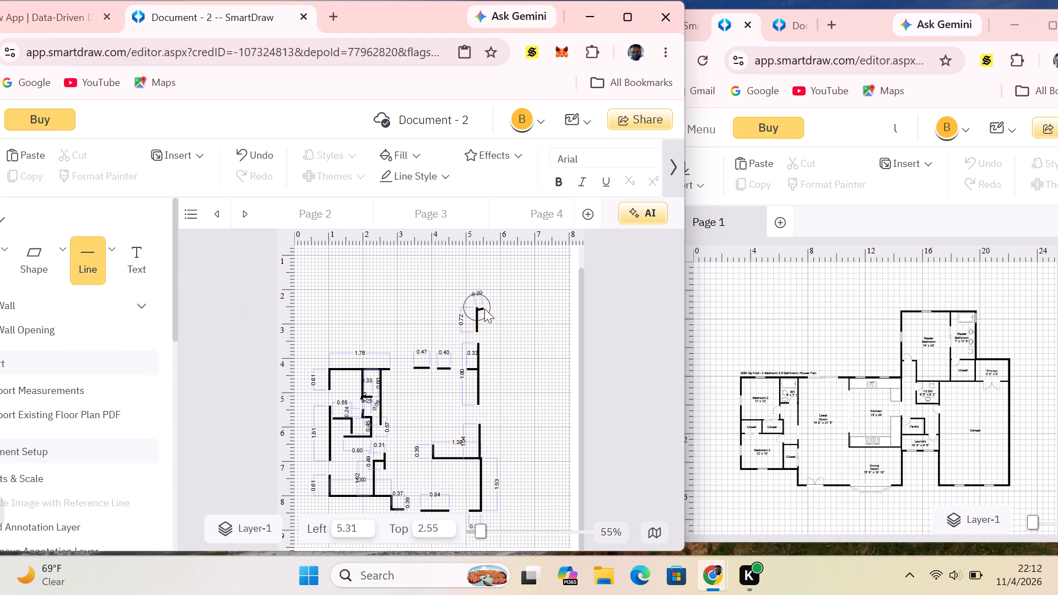
left_click_drag(484, 309, 557, 310)
left_click_drag(557, 310, 545, 309)
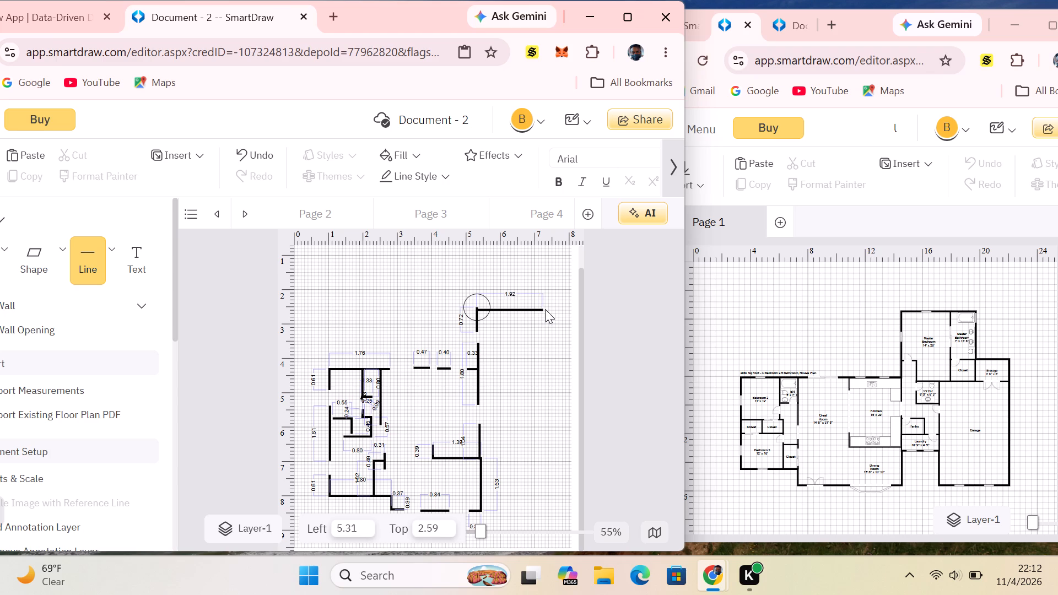
left_click_drag(545, 309, 550, 308)
left_click(552, 323)
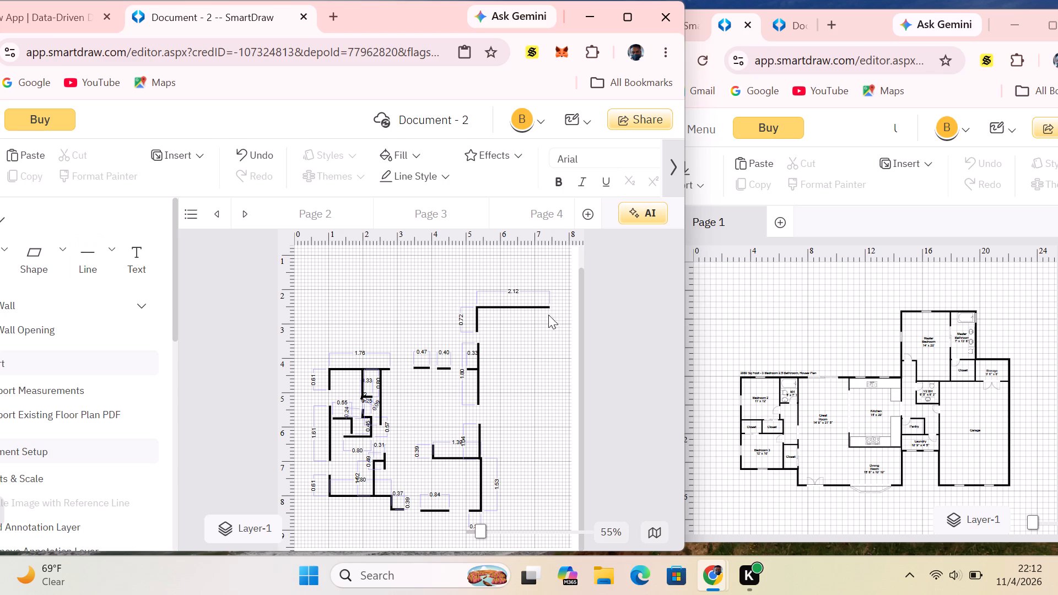
Draw a short vertical wall line about 0.43 long, going down from the free end of the 2.12 top wall.
left_click(98, 253)
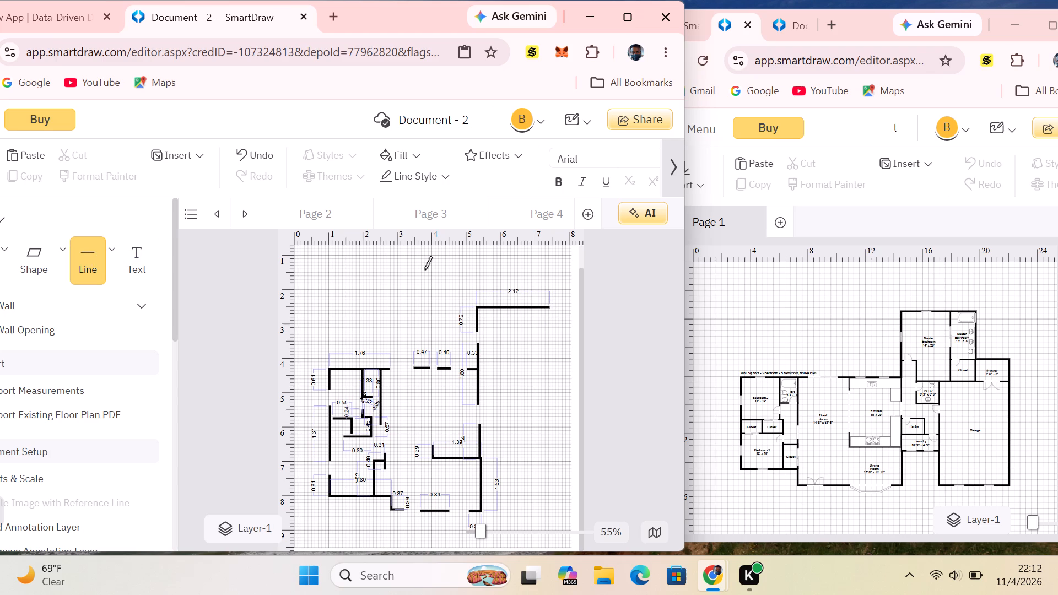
left_click_drag(548, 308, 549, 322)
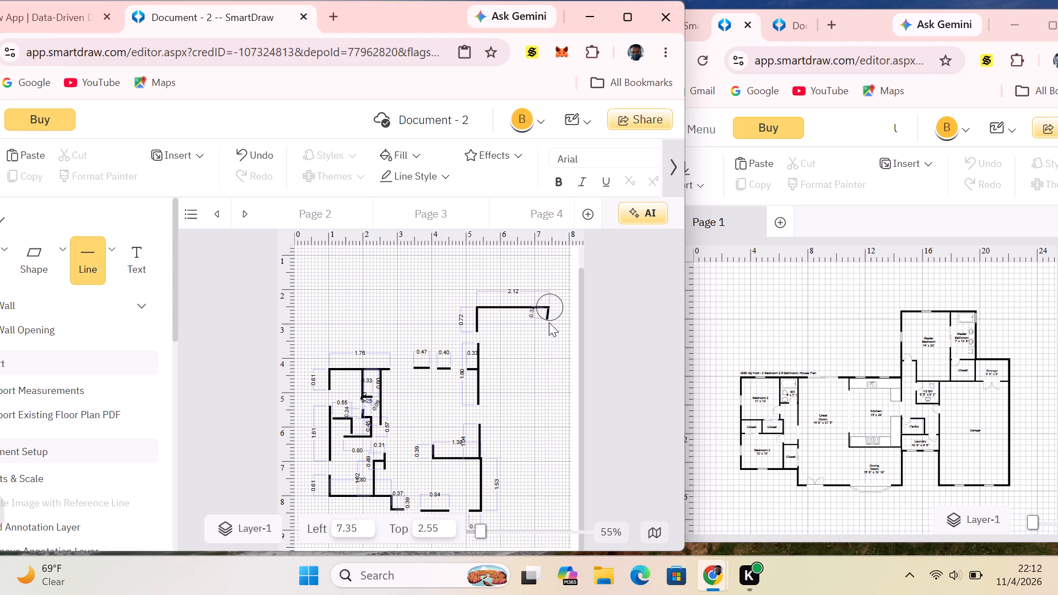
left_click_drag(549, 322, 548, 330)
left_click_drag(548, 330, 548, 326)
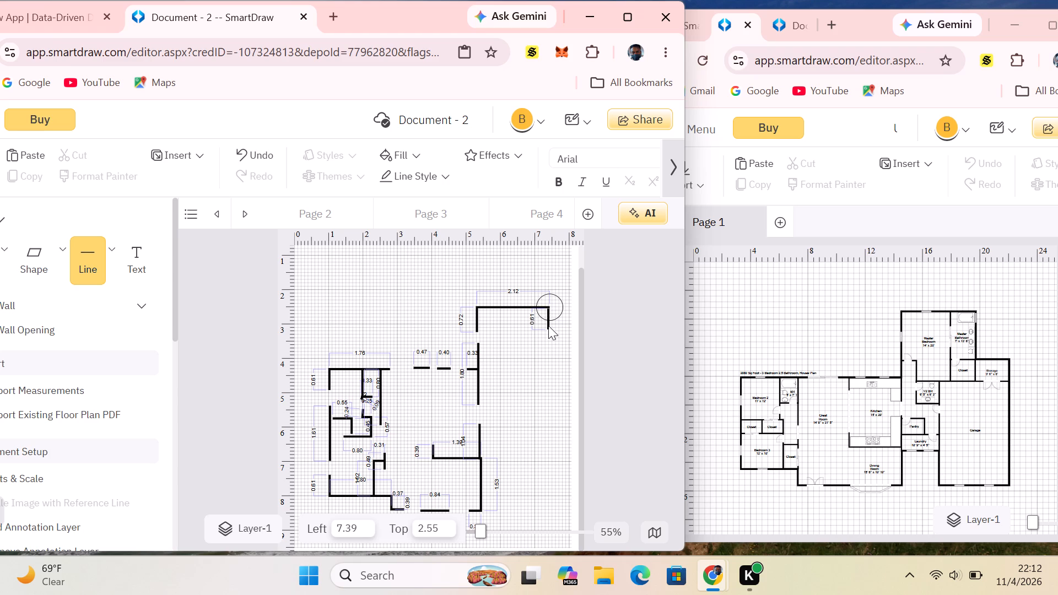
left_click_drag(548, 326, 548, 323)
left_click(546, 333)
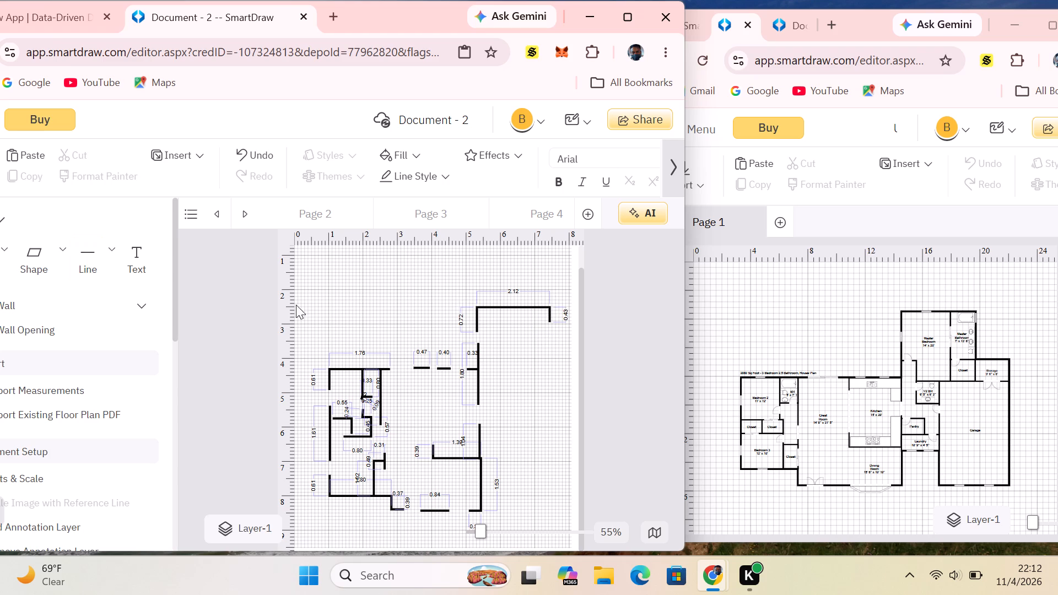
Draw a vertical partition line about 0.57 long, going down from the 2.12 top wall at about 6.67 left, 2.51 top.
left_click(93, 261)
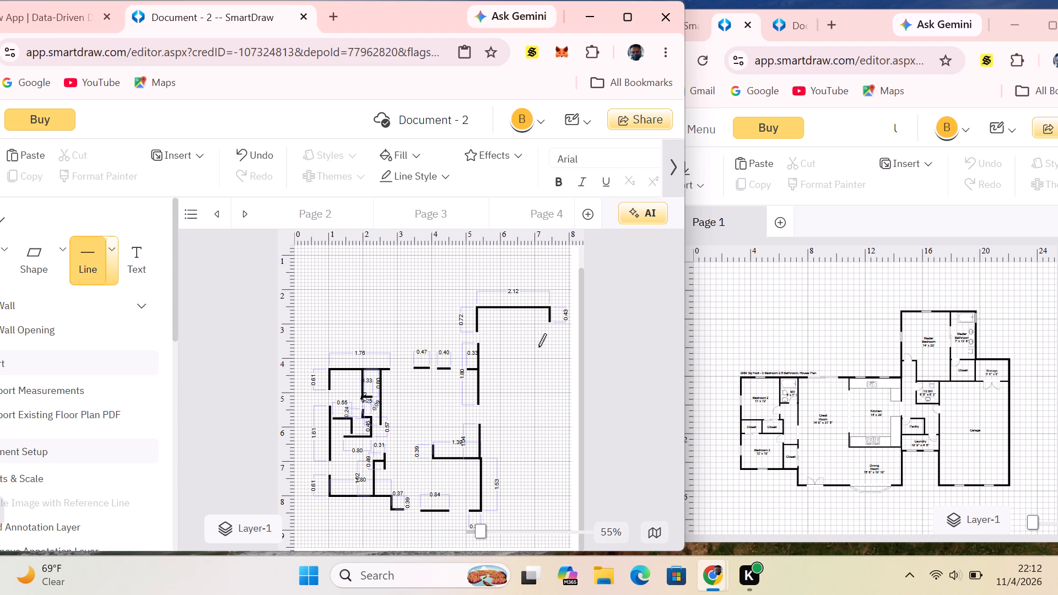
left_click_drag(524, 307, 525, 328)
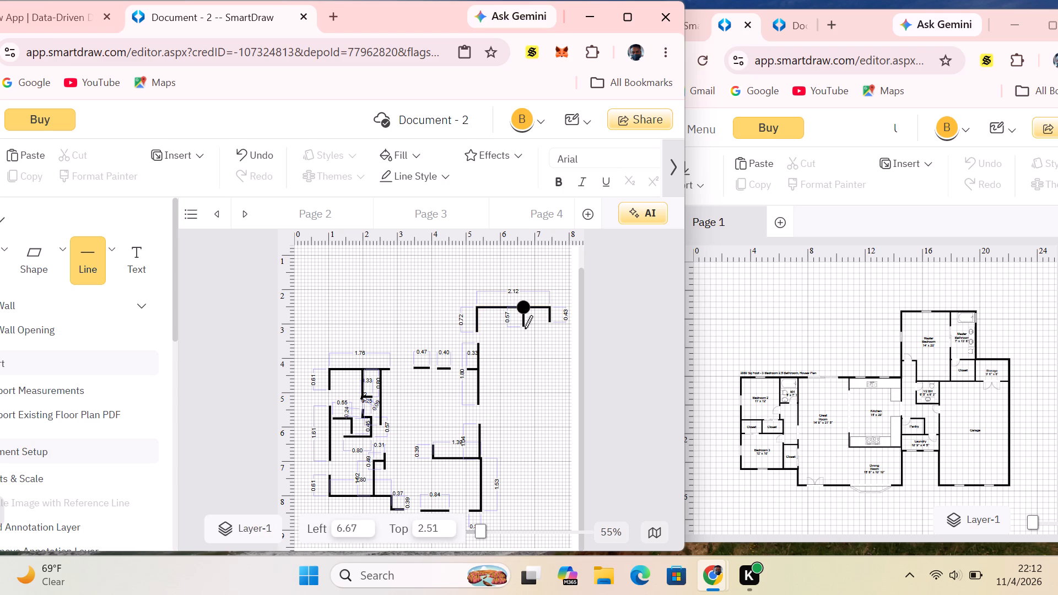
left_click_drag(525, 328, 523, 326)
left_click(530, 341)
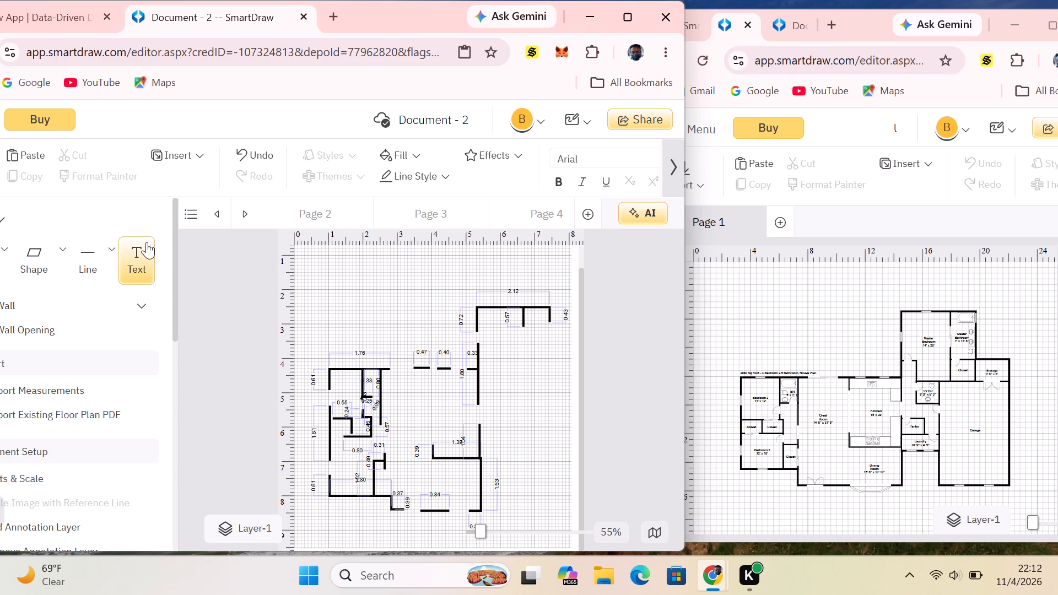
Draw a short horizontal wall line about 0.25 long beside the 1.80 vertical wall, at about 5.79 left, 4.51 top.
left_click(79, 253)
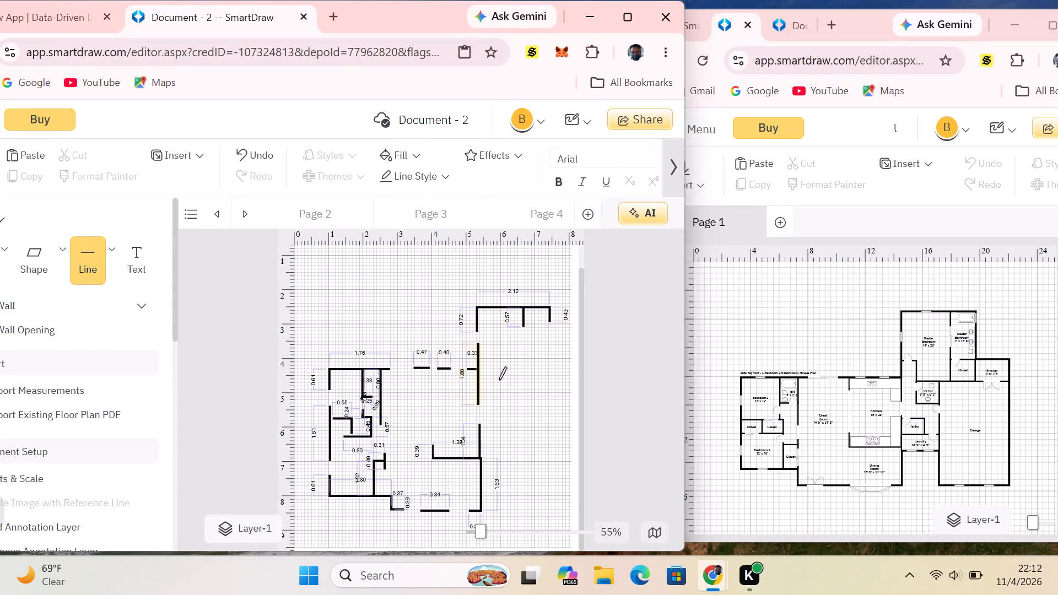
left_click_drag(494, 375, 499, 375)
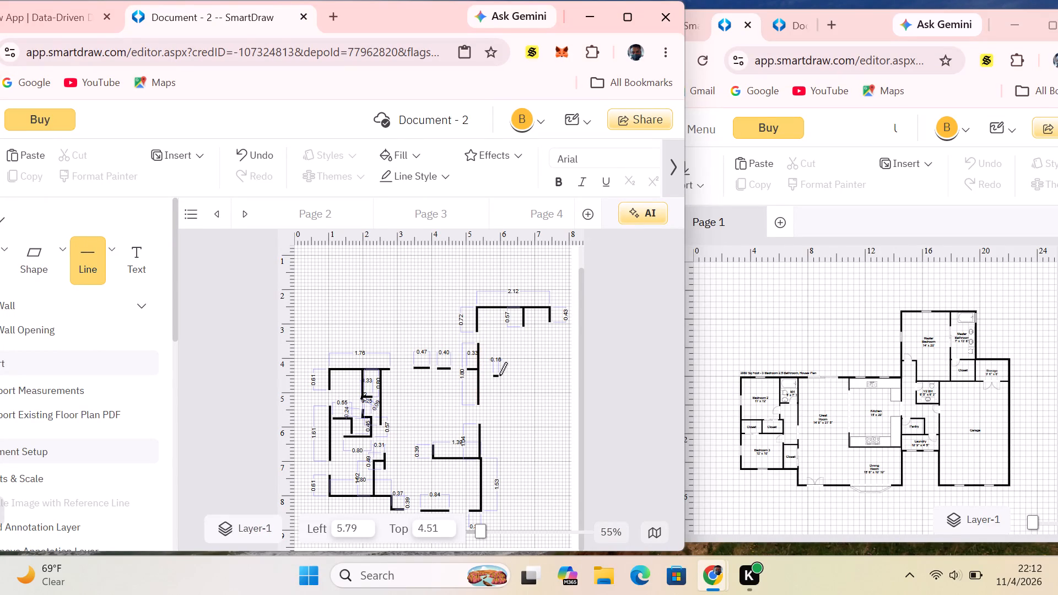
left_click_drag(499, 375, 502, 375)
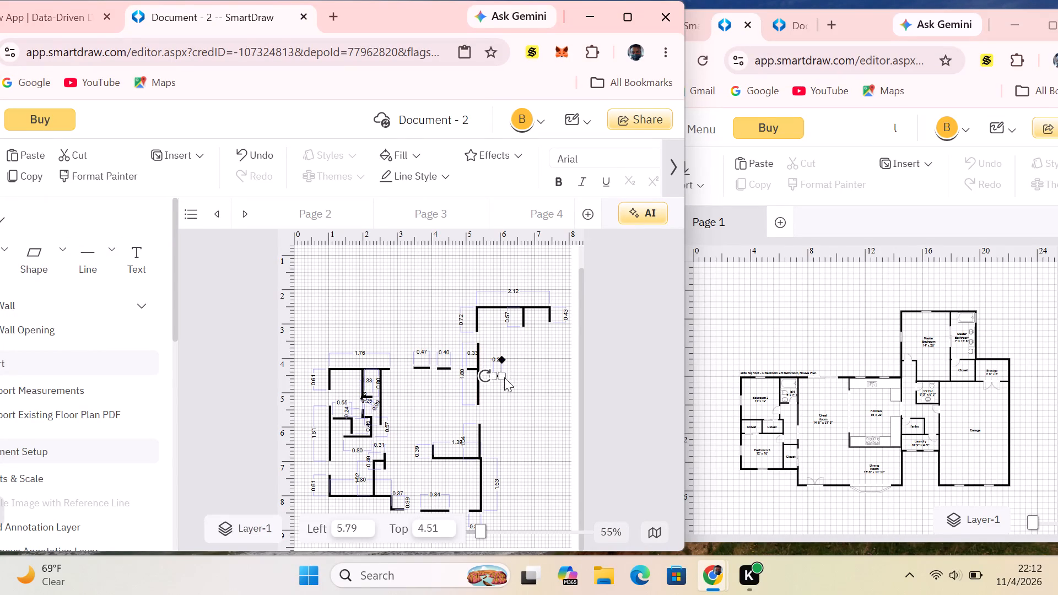
left_click(502, 375)
Move the short 0.25 horizontal wall line up to about 4.1 top, keeping it at 5.79 left.
left_click_drag(498, 376, 497, 371)
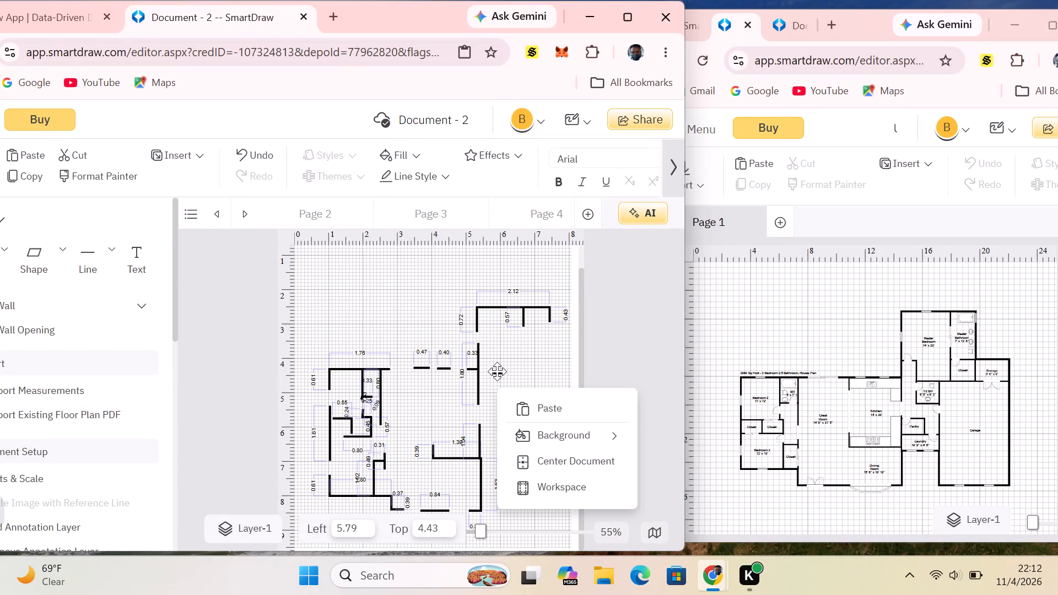
left_click_drag(497, 371, 498, 371)
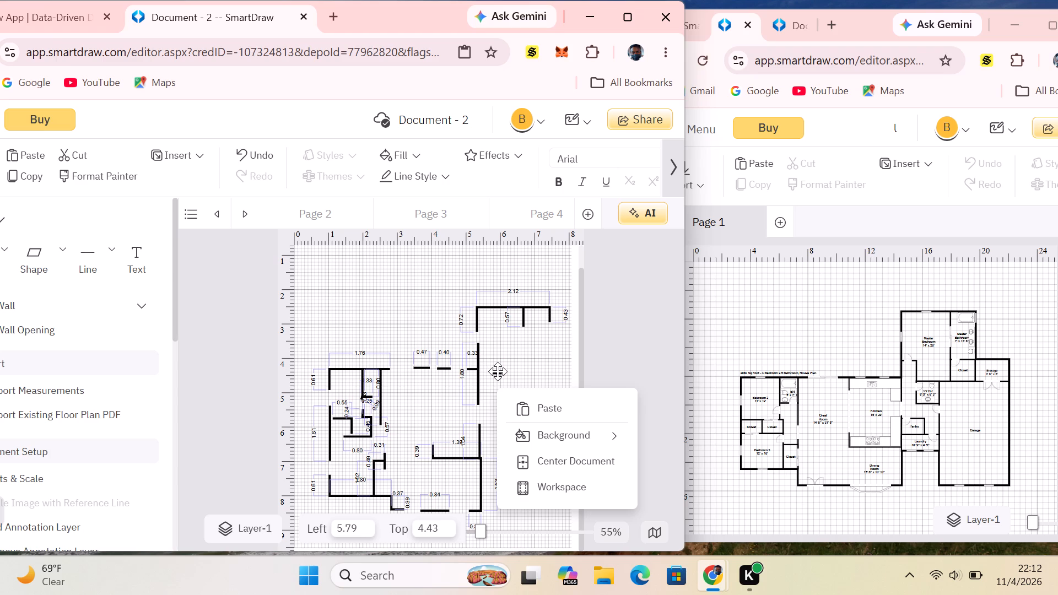
left_click_drag(498, 371, 496, 361)
left_click_drag(496, 361, 496, 360)
left_click(534, 374)
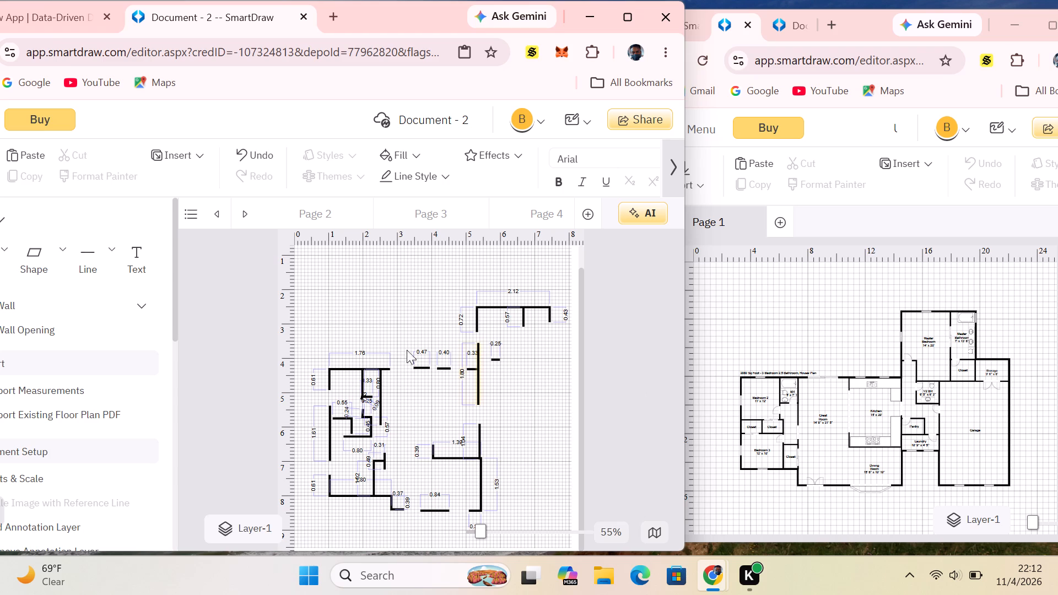
Draw a short vertical wall line about 0.47 long, going down from the 0.25 horizontal wall line's free end.
left_click(96, 261)
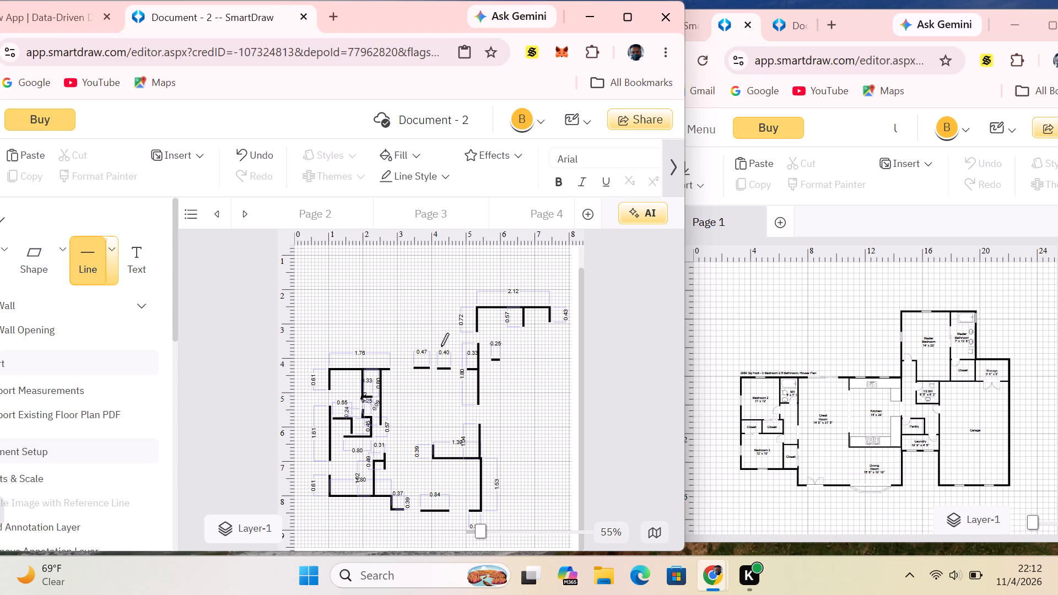
left_click_drag(499, 361, 498, 374)
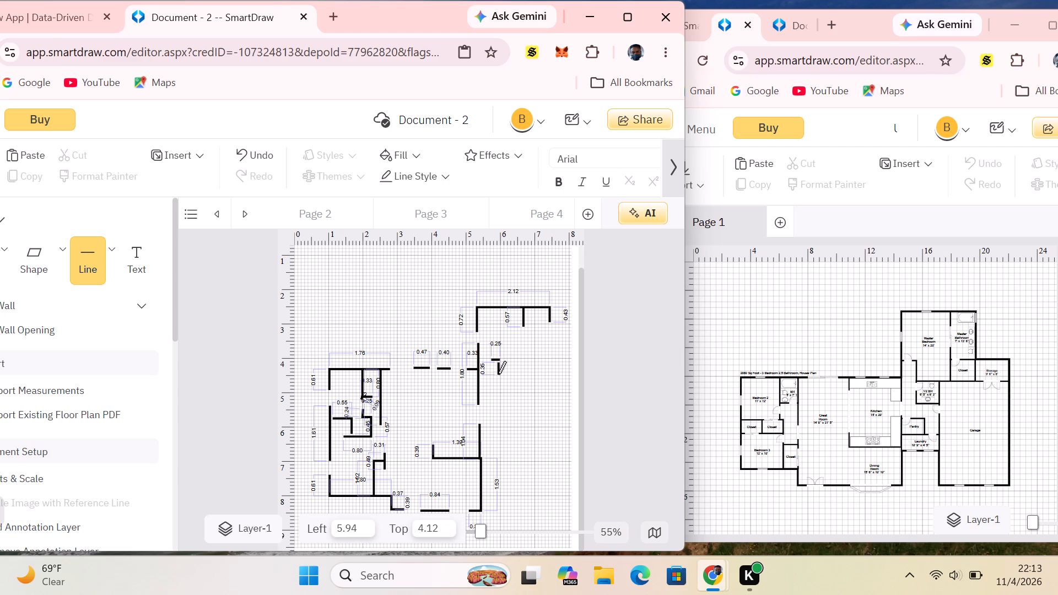
left_click_drag(498, 374, 498, 377)
left_click_drag(498, 377, 498, 378)
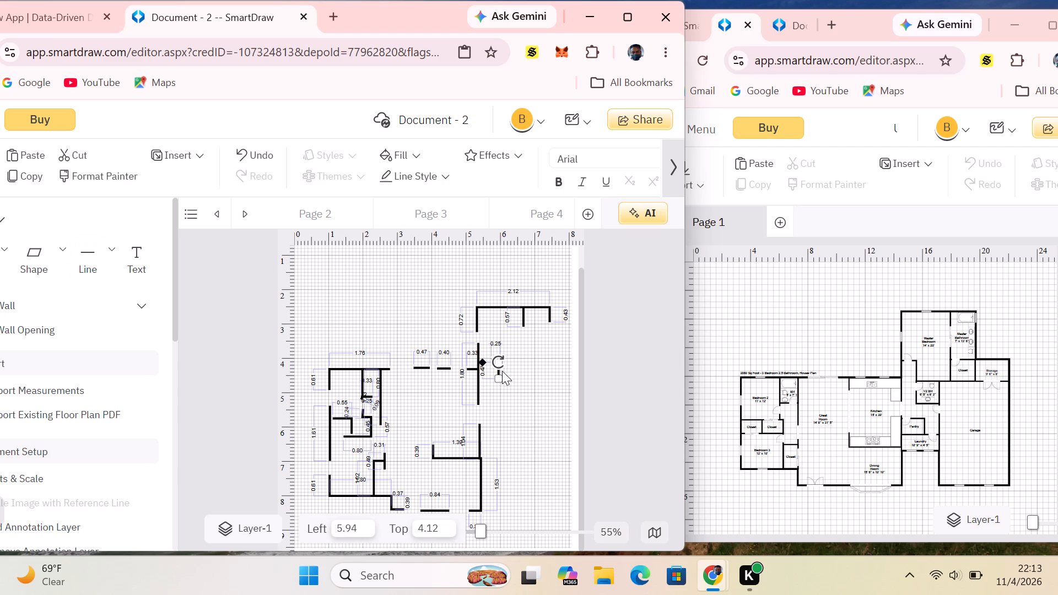
left_click(516, 358)
Draw a horizontal wall line about 1.53 long from the lower end of the 0.47 vertical line, heading right.
left_click(101, 266)
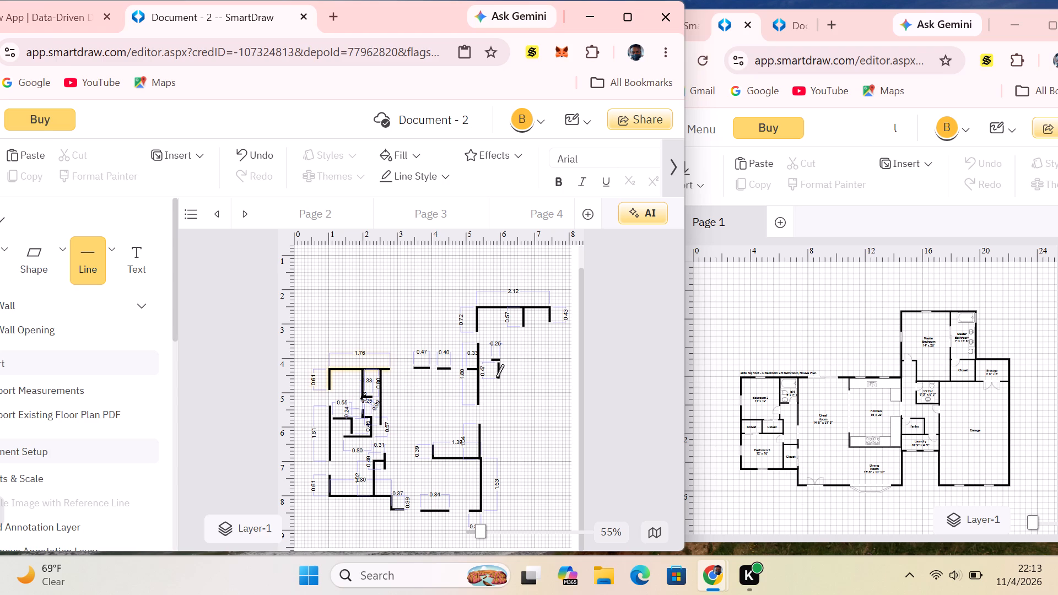
left_click_drag(496, 377, 531, 378)
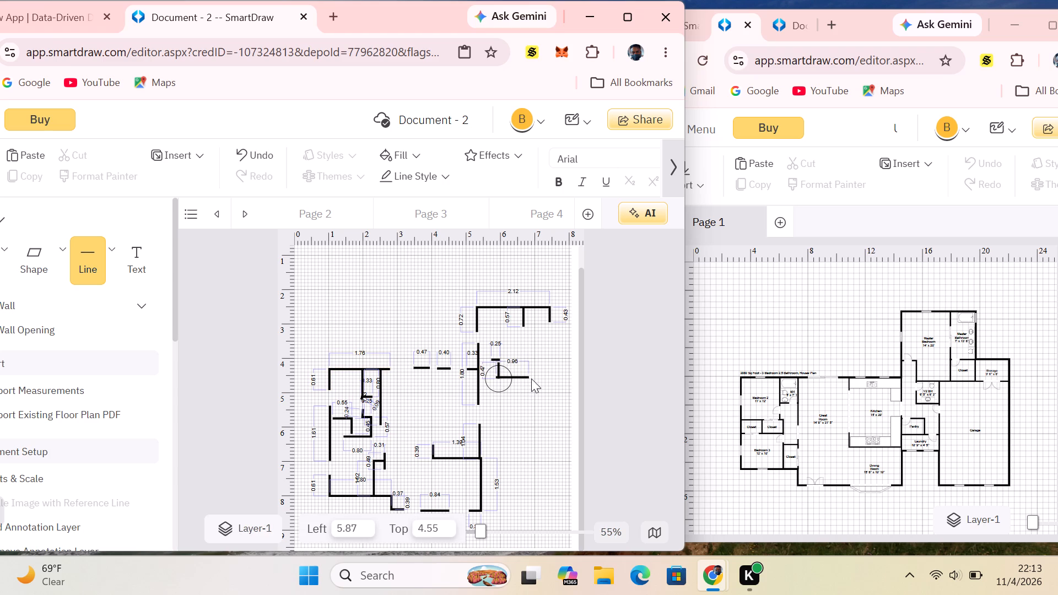
left_click_drag(531, 378, 546, 377)
left_click_drag(546, 377, 549, 377)
left_click(553, 391)
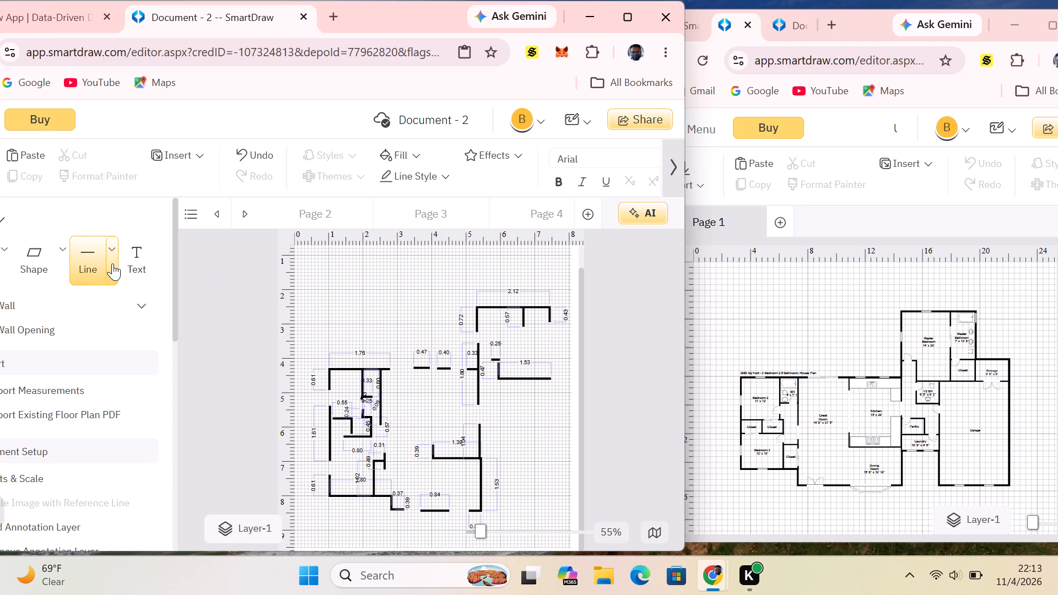
Draw a vertical partition line about 1.08 long from about 6.63 left, 3.63 top, down to the 1.53 horizontal wall.
left_click(101, 263)
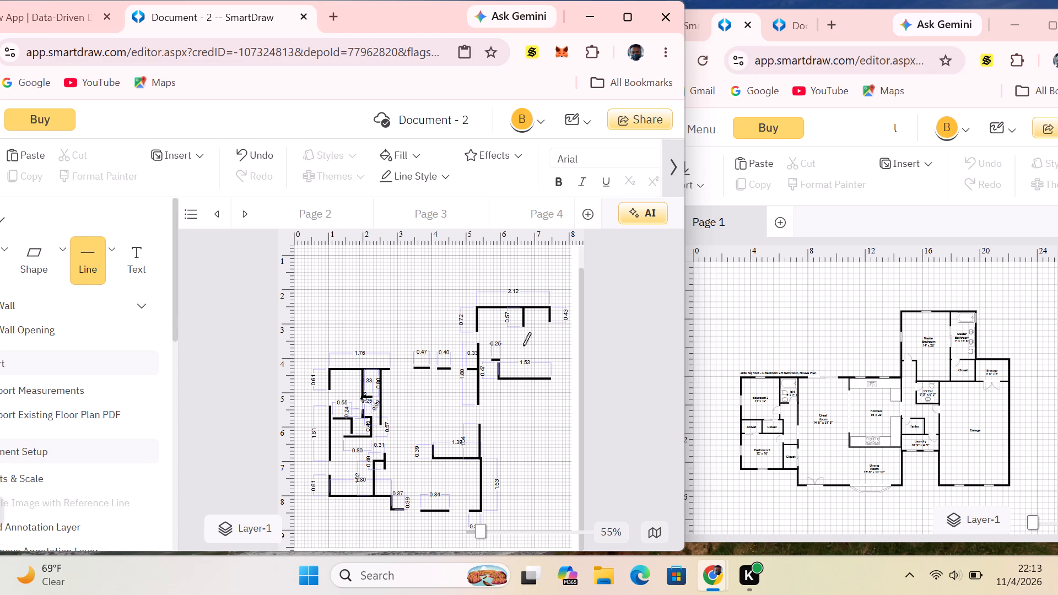
left_click_drag(523, 345, 523, 378)
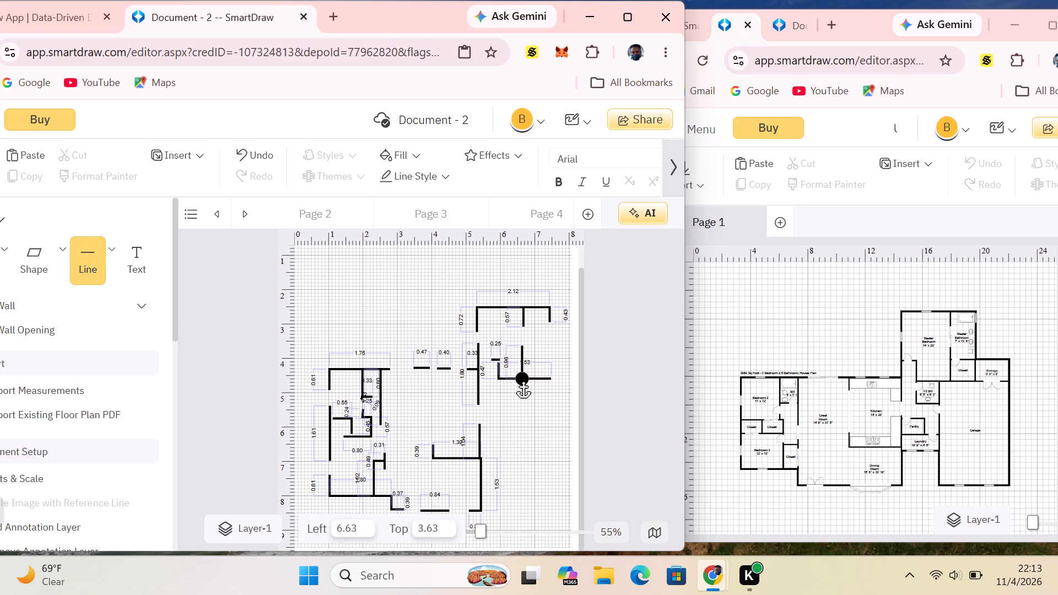
left_click_drag(523, 378, 522, 382)
left_click(525, 397)
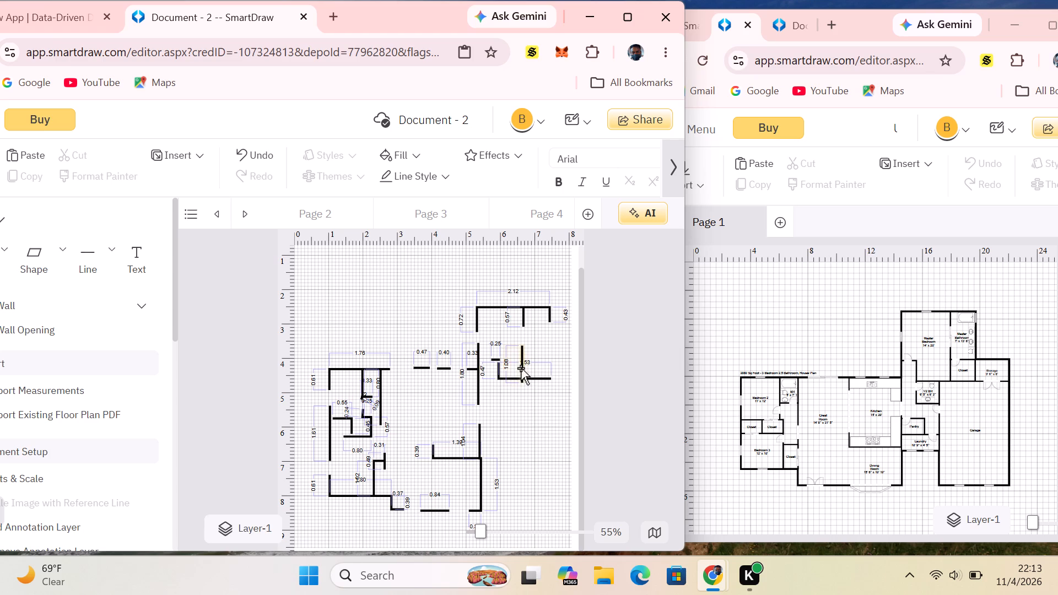
Extend the master bathroom's outer wall with a vertical line about 0.76 long, going straight down from the 0.43 wall line.
left_click(84, 256)
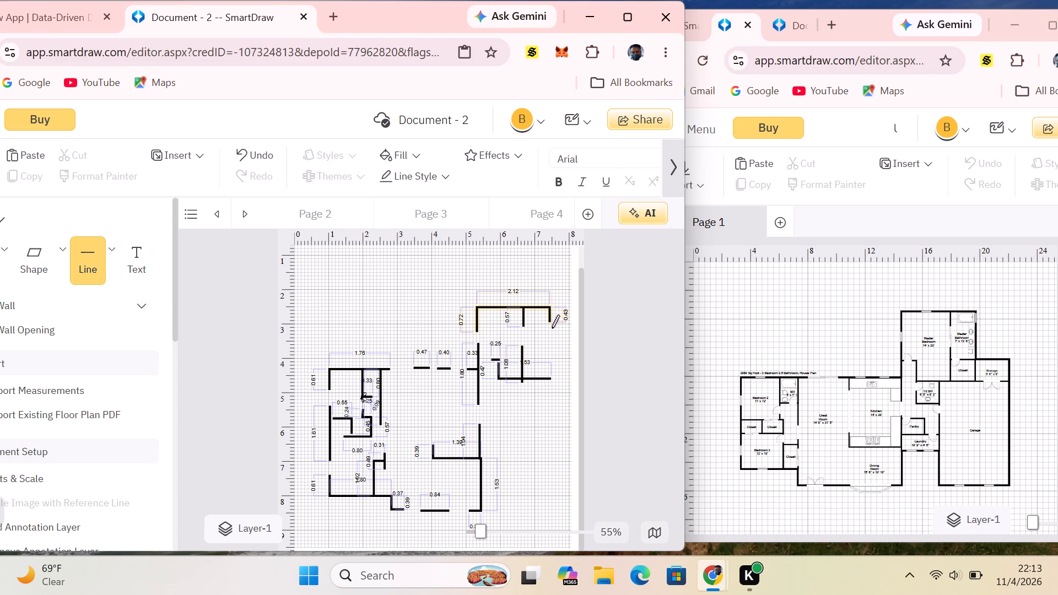
left_click_drag(549, 328, 549, 354)
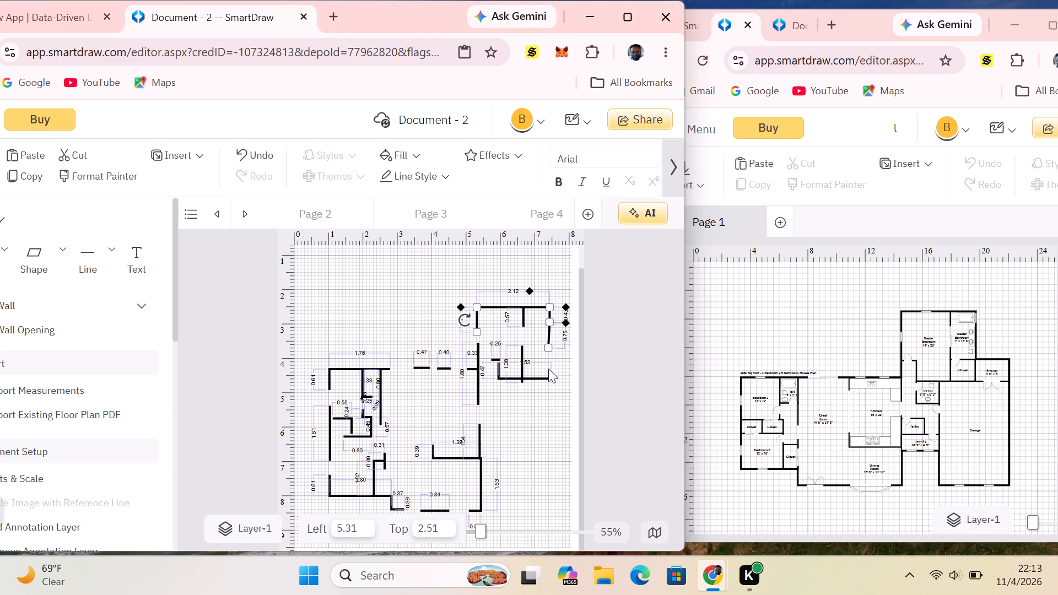
left_click(548, 369)
left_click(548, 344)
left_click(548, 347)
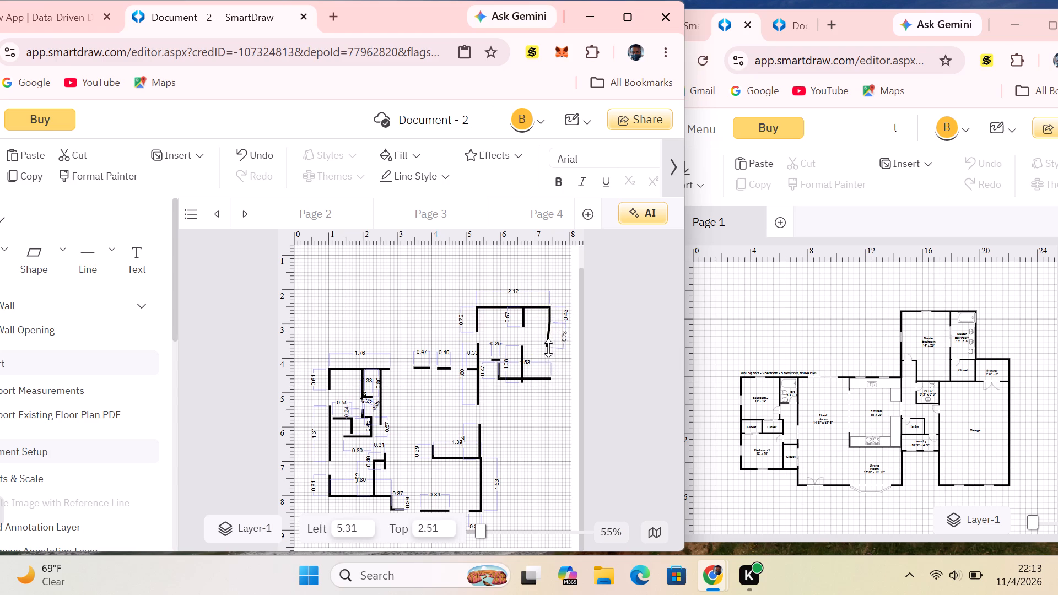
left_click(553, 361)
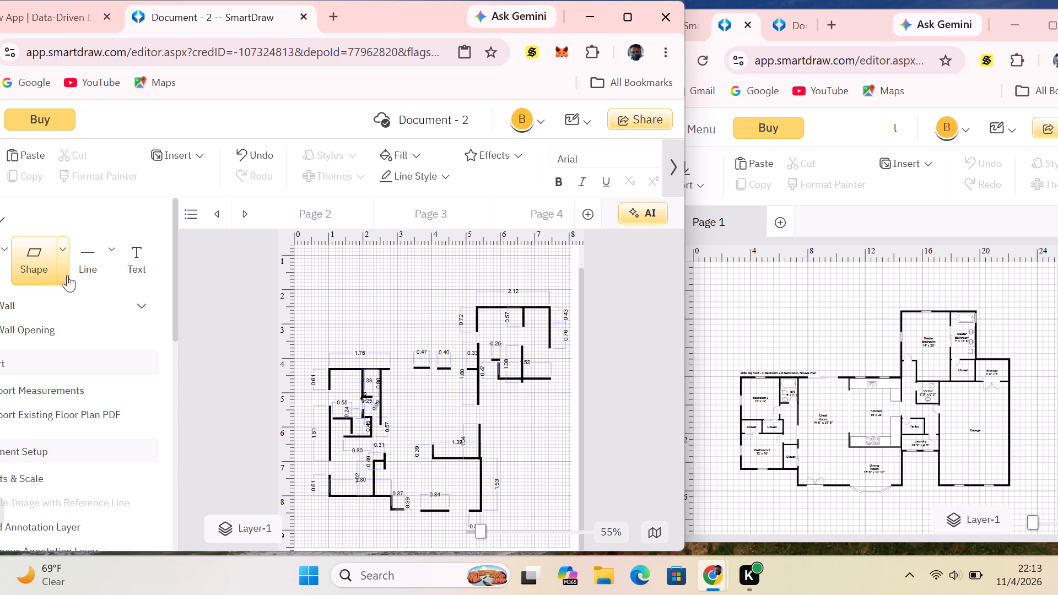
Draw a horizontal wall line at about 3.75 top, from 7.08 to about 8.63 left, across the bathroom wall's lower end.
left_click(80, 259)
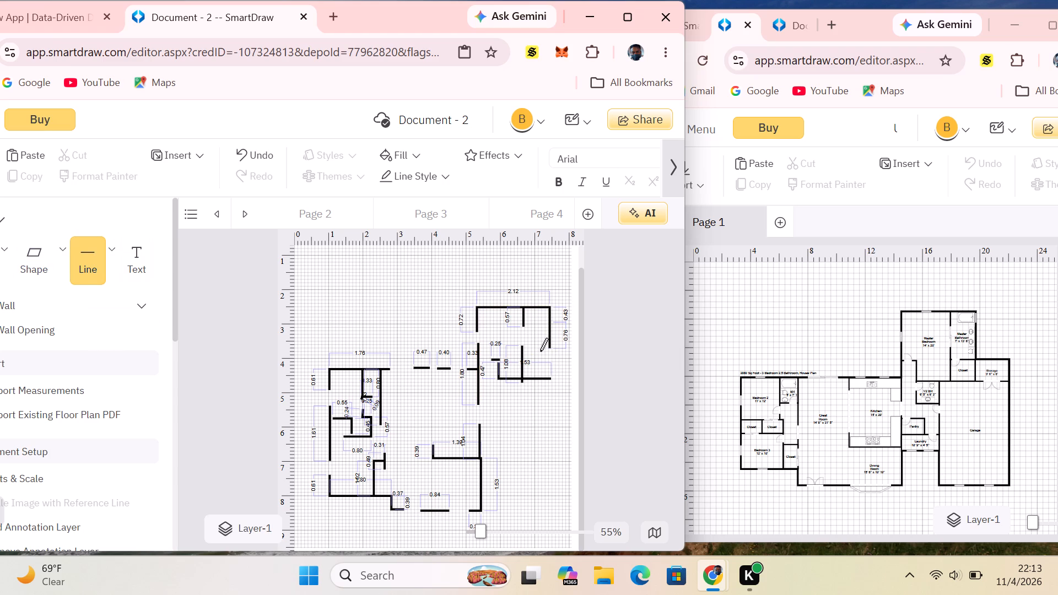
left_click_drag(537, 349, 558, 349)
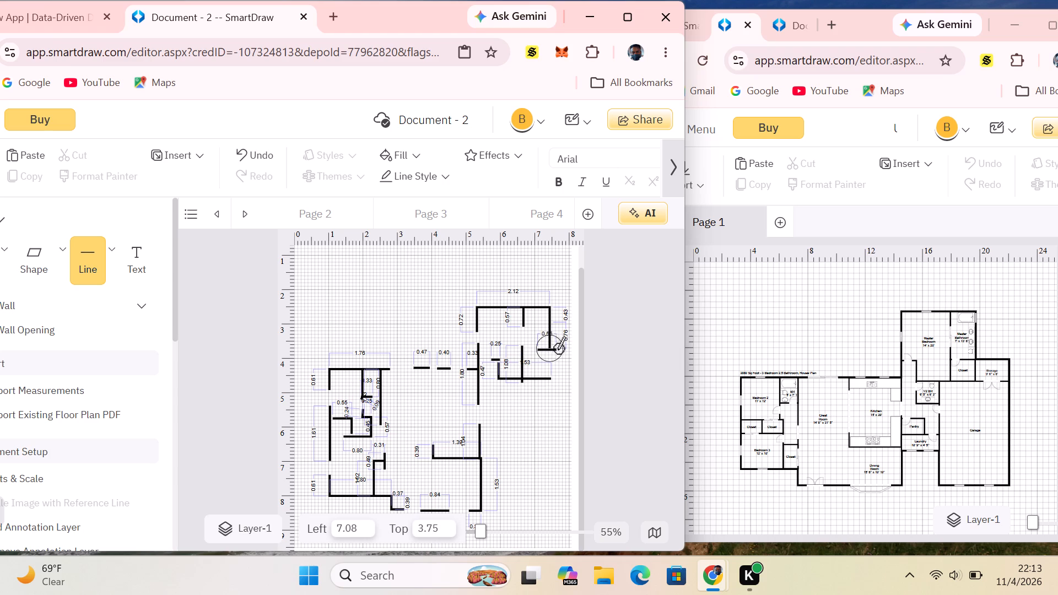
left_click_drag(558, 349, 568, 350)
left_click_drag(569, 350, 573, 350)
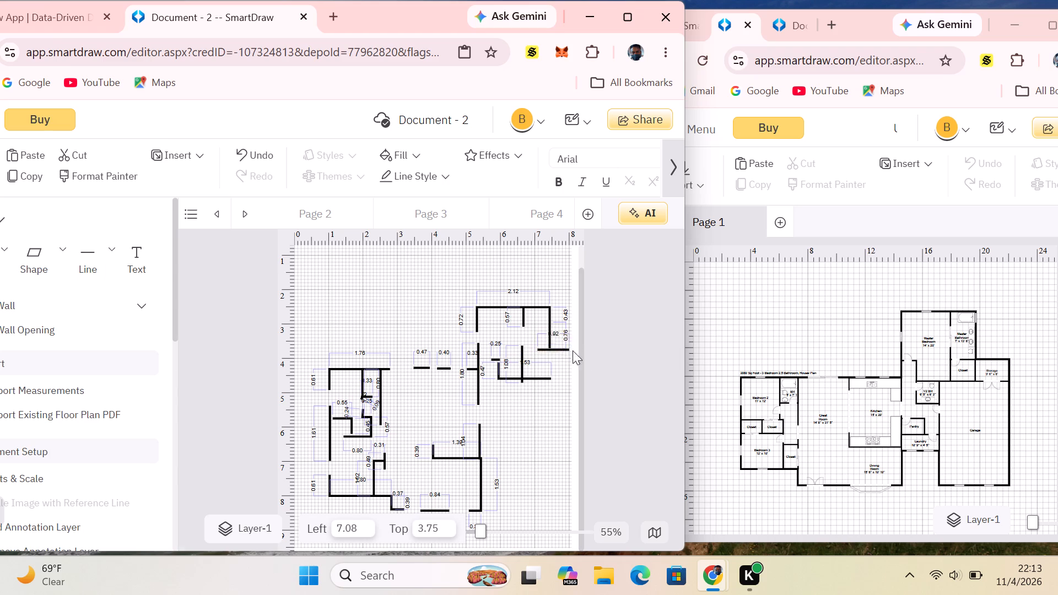
left_click_drag(573, 350, 492, 355)
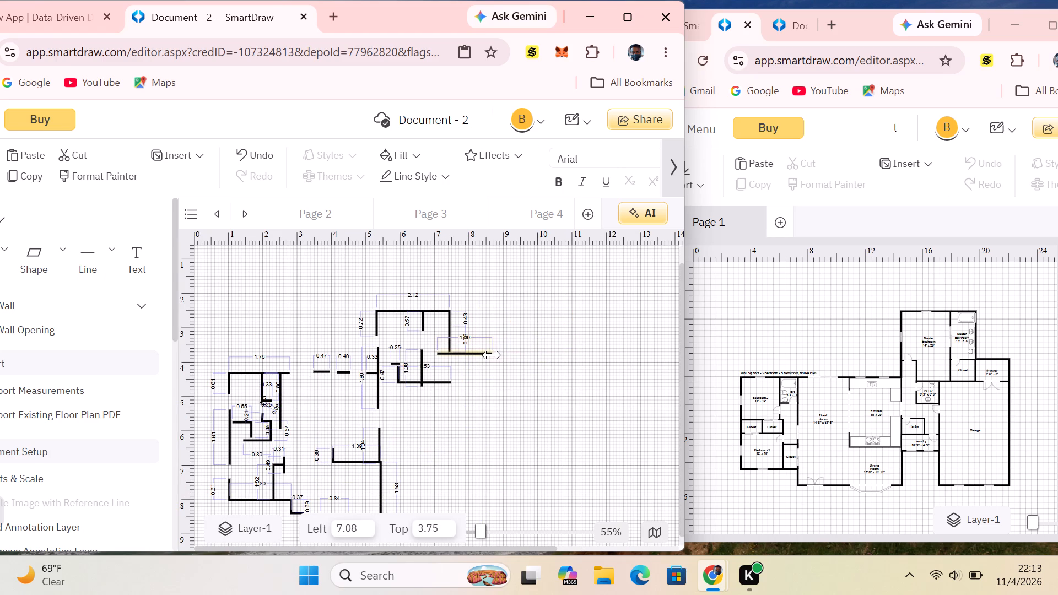
left_click_drag(492, 355, 490, 354)
left_click(506, 337)
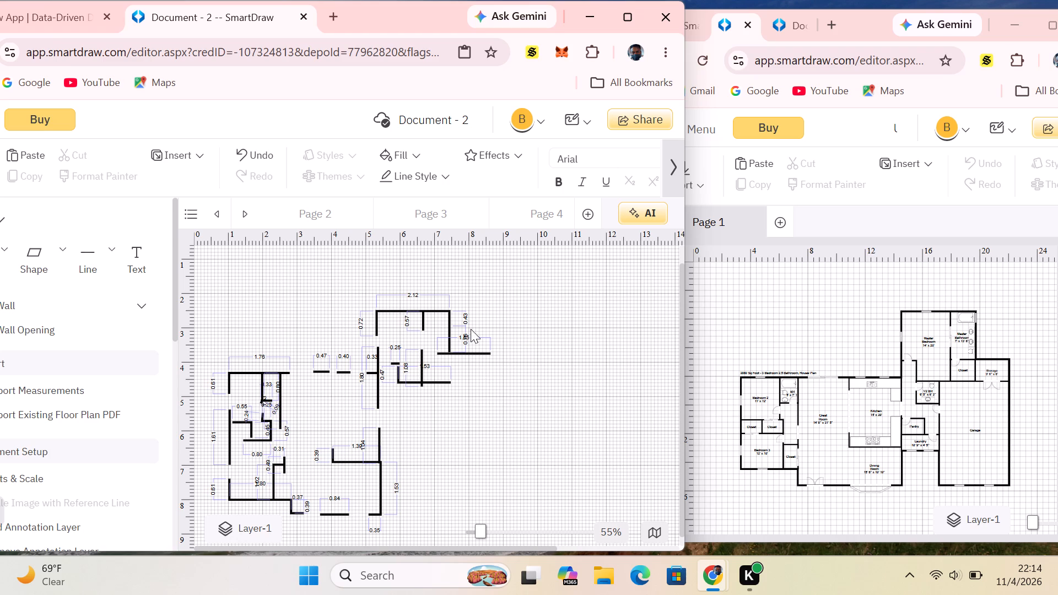
Draw a vertical wall line about 0.80 long between the new horizontal wall and the 1.53 wall's free end.
left_click(82, 257)
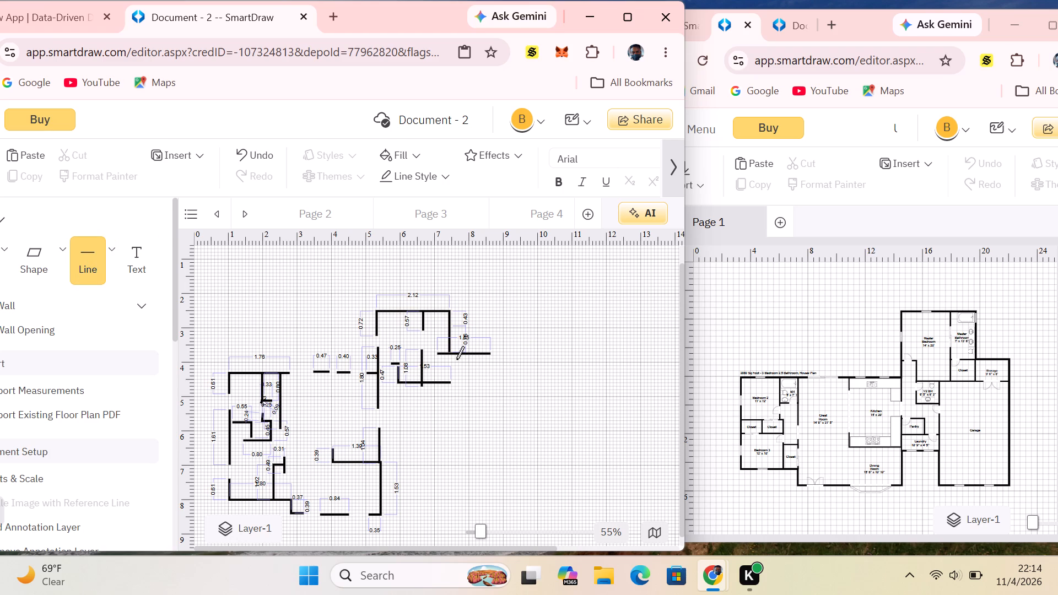
left_click_drag(448, 356, 447, 383)
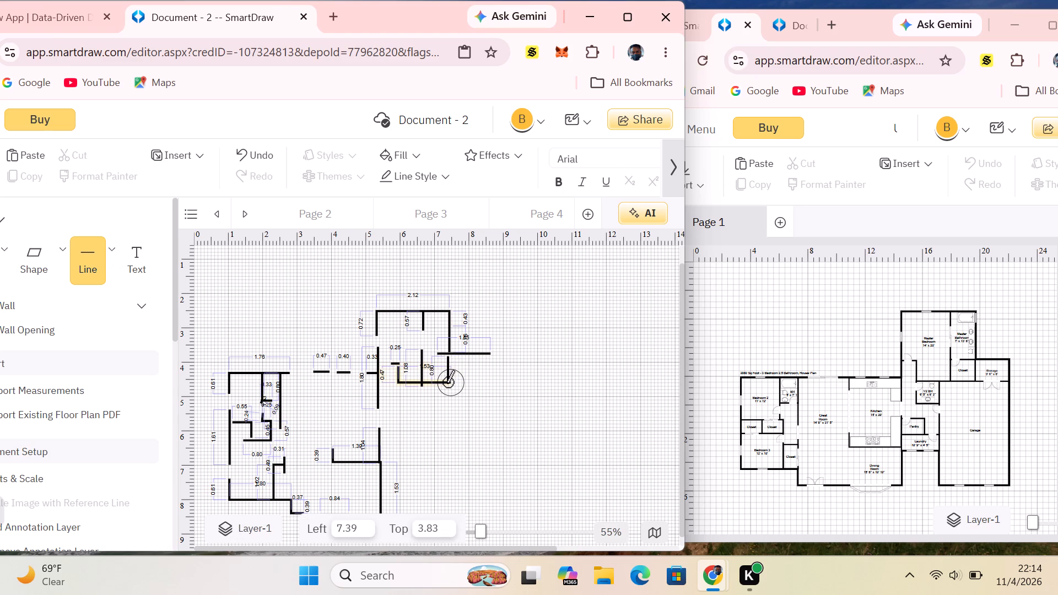
left_click_drag(447, 383, 447, 383)
left_click(487, 376)
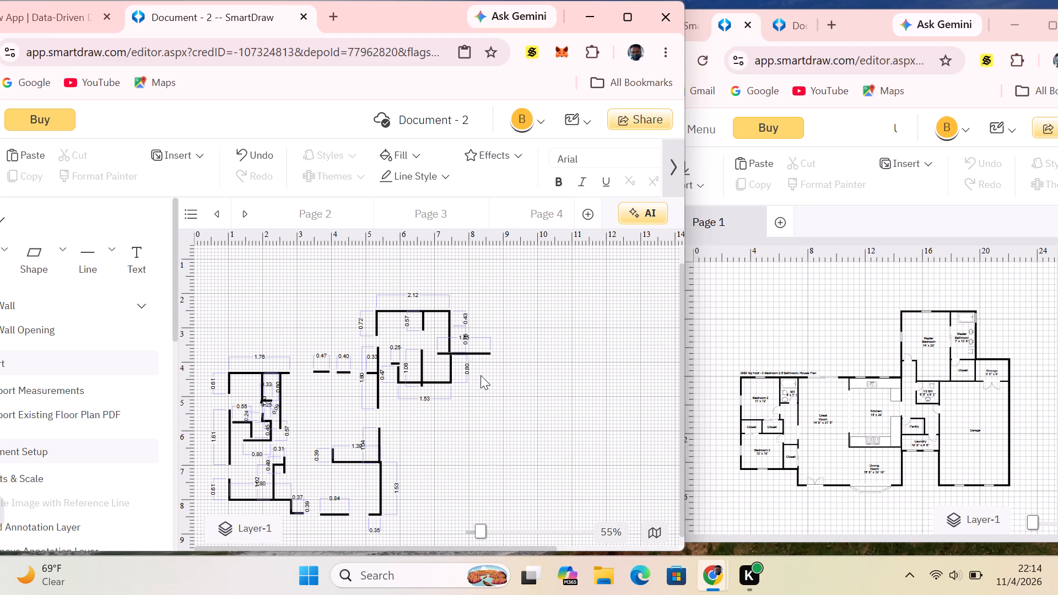
Draw a short horizontal wall line about 0.35 long, extending the 1.53 wall past the 0.80 vertical line.
left_click(102, 269)
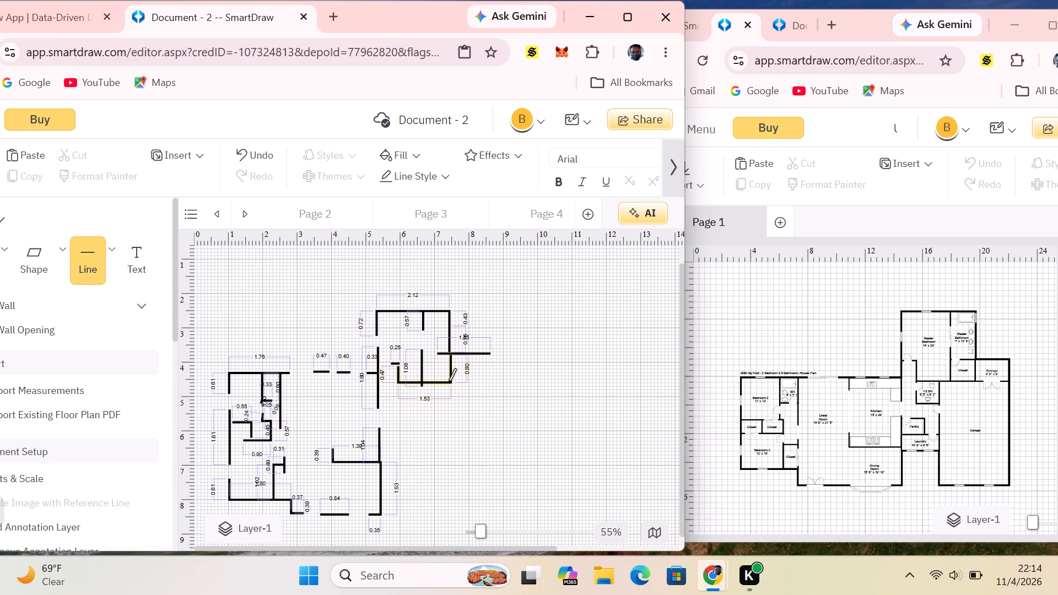
left_click_drag(449, 383, 461, 382)
left_click(505, 379)
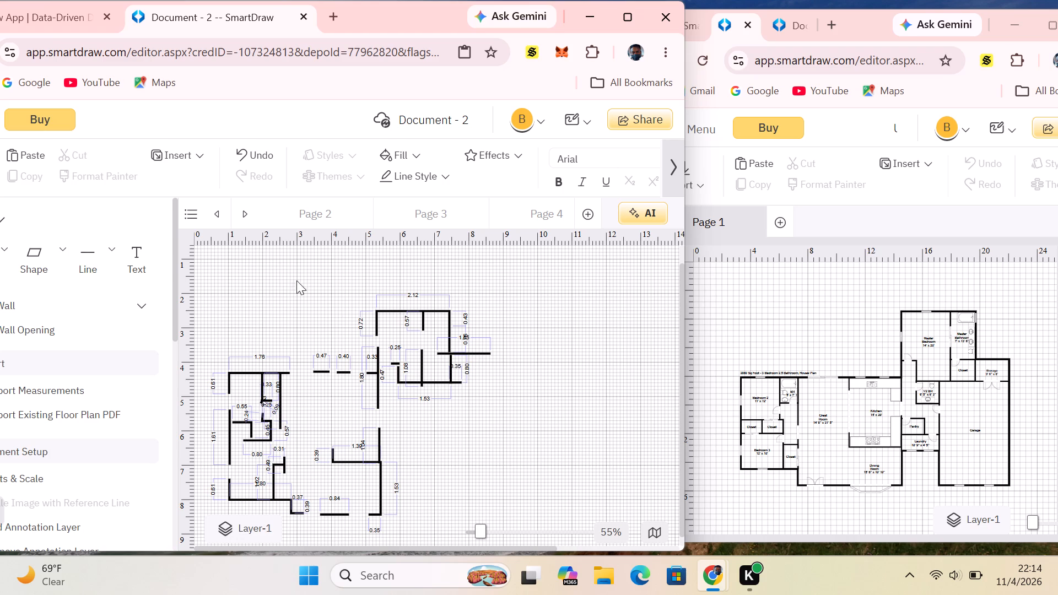
Draw the garage's long outer wall as a vertical line about 4.69 long, going down from about 8.63 left, 3.79 top.
left_click(79, 255)
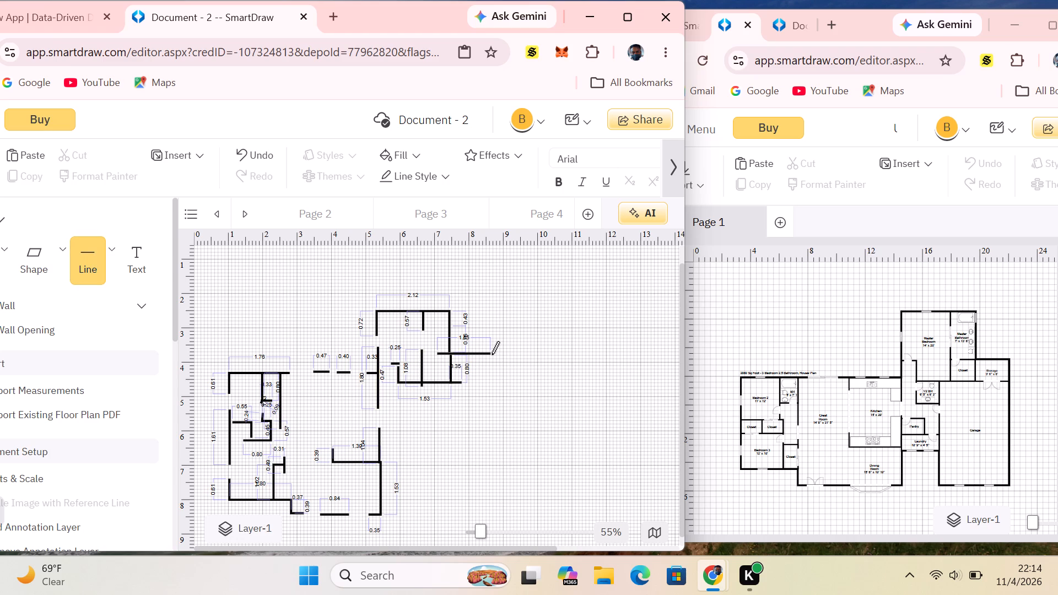
left_click_drag(490, 354, 491, 445)
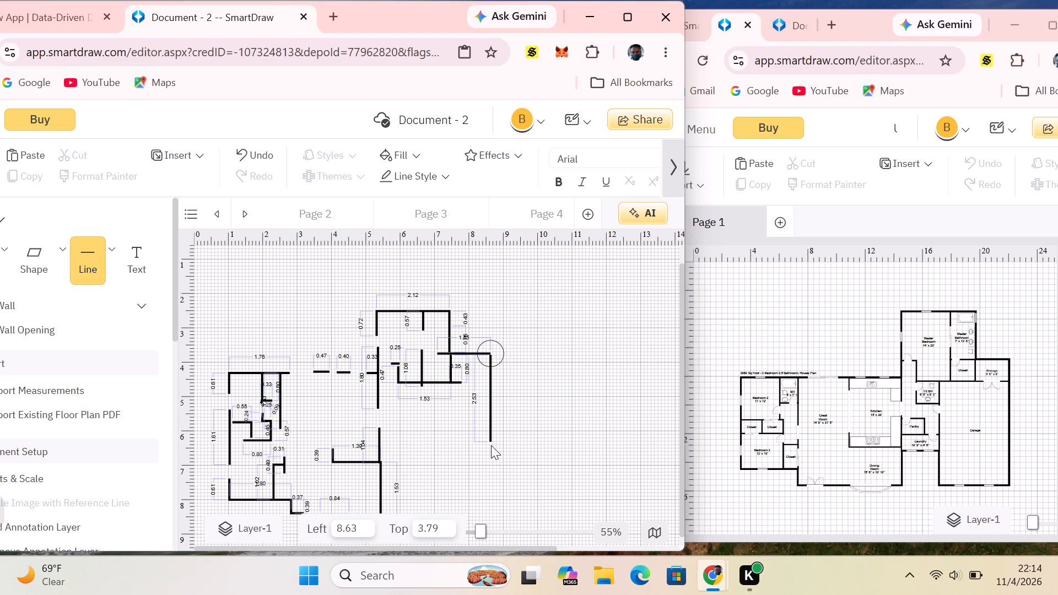
left_click_drag(491, 445, 488, 525)
left_click_drag(488, 525, 488, 515)
scroll(559, 380, "down", 2)
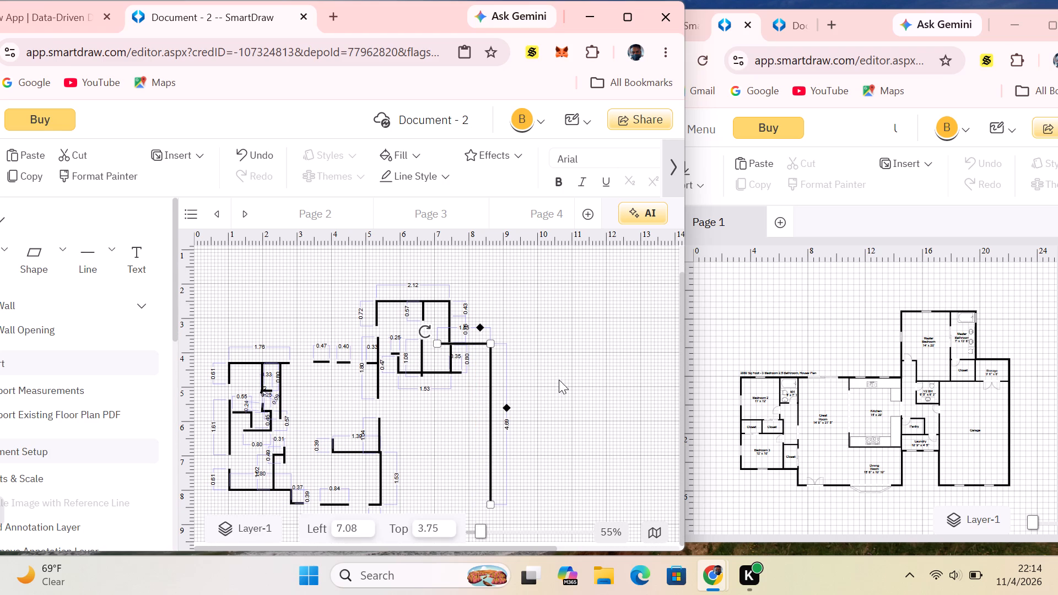
scroll(559, 380, "down", 2)
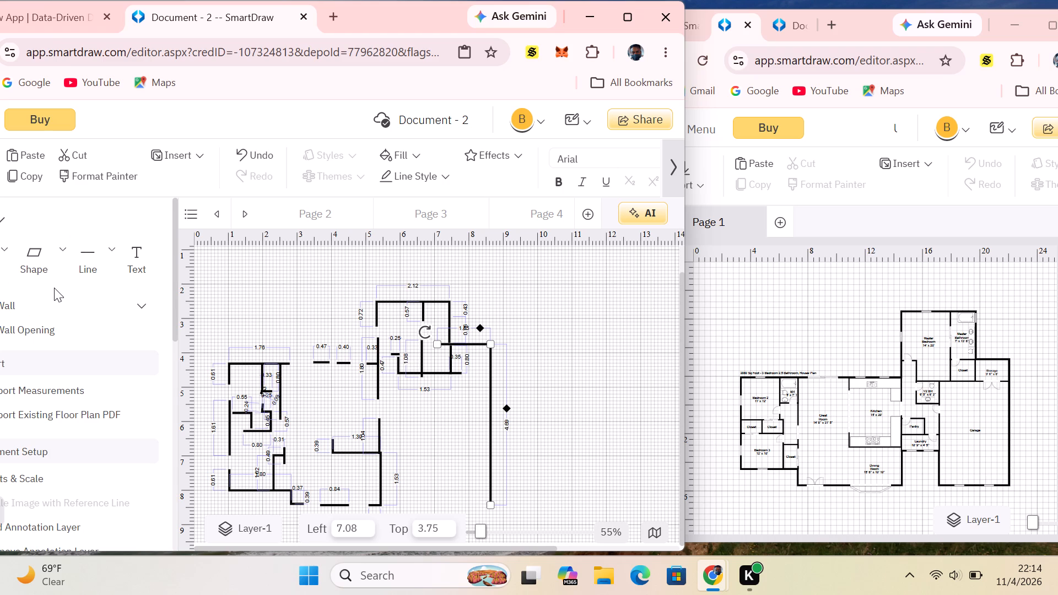
Draw a short vertical wall line about 0.61 long, continuing the 1.08 partition down below the 1.53 horizontal wall.
left_click(102, 271)
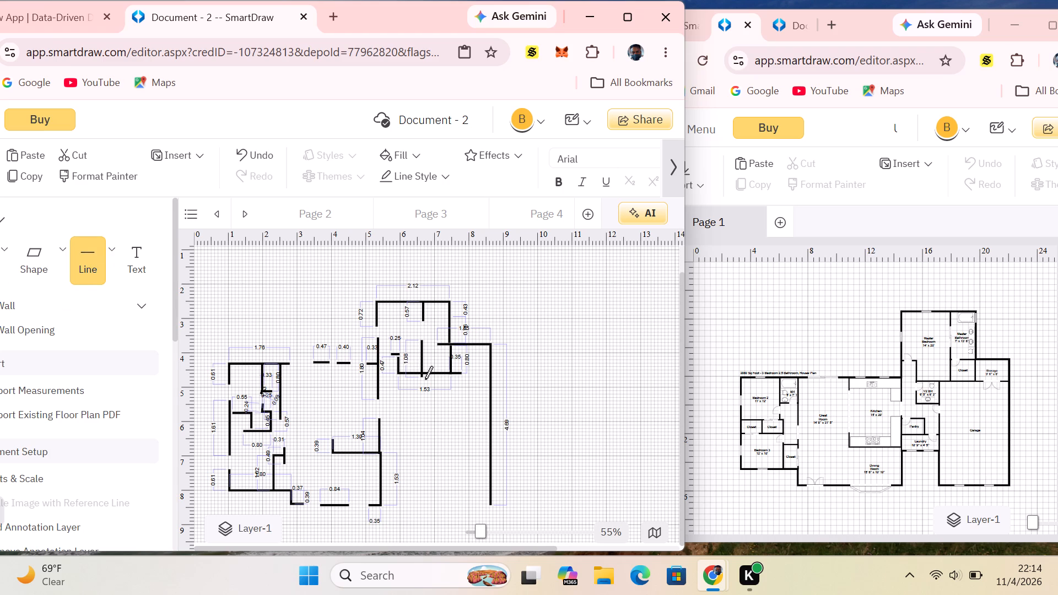
left_click_drag(414, 375, 414, 393)
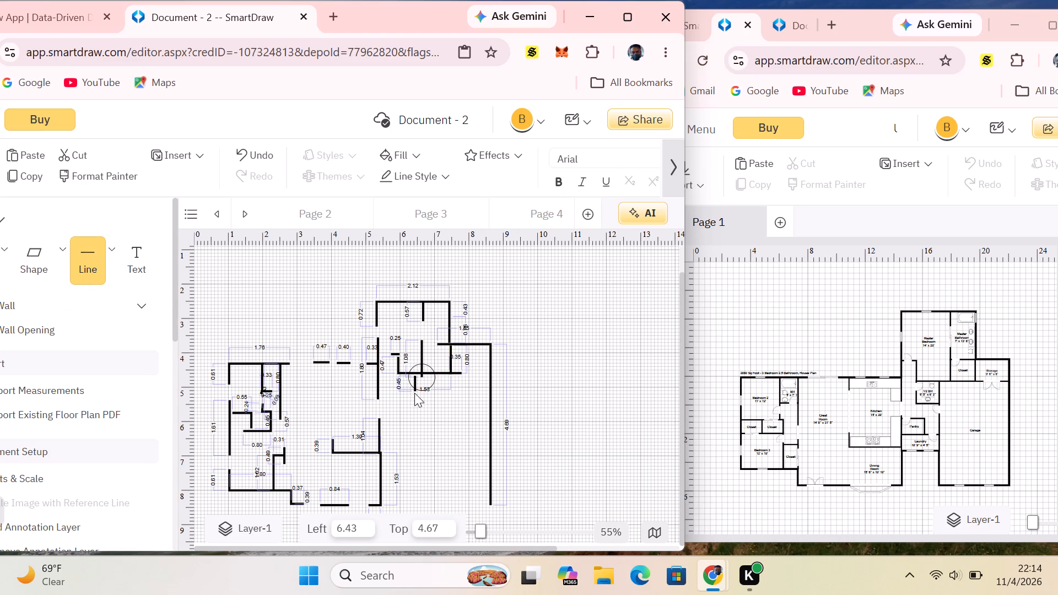
left_click_drag(414, 393, 414, 394)
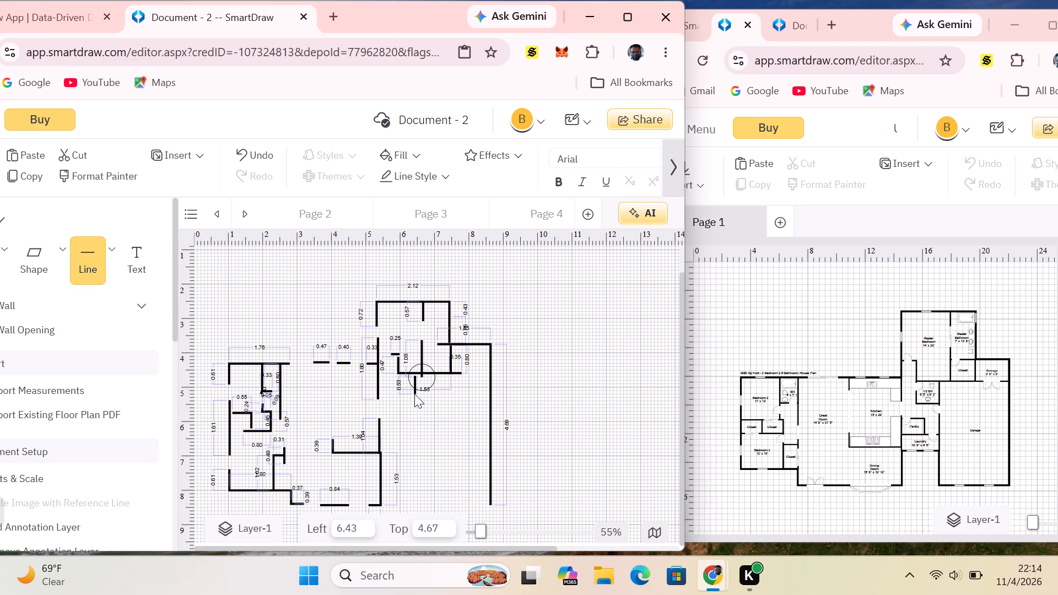
left_click_drag(414, 394, 415, 397)
left_click_drag(421, 381, 411, 381)
left_click(422, 385)
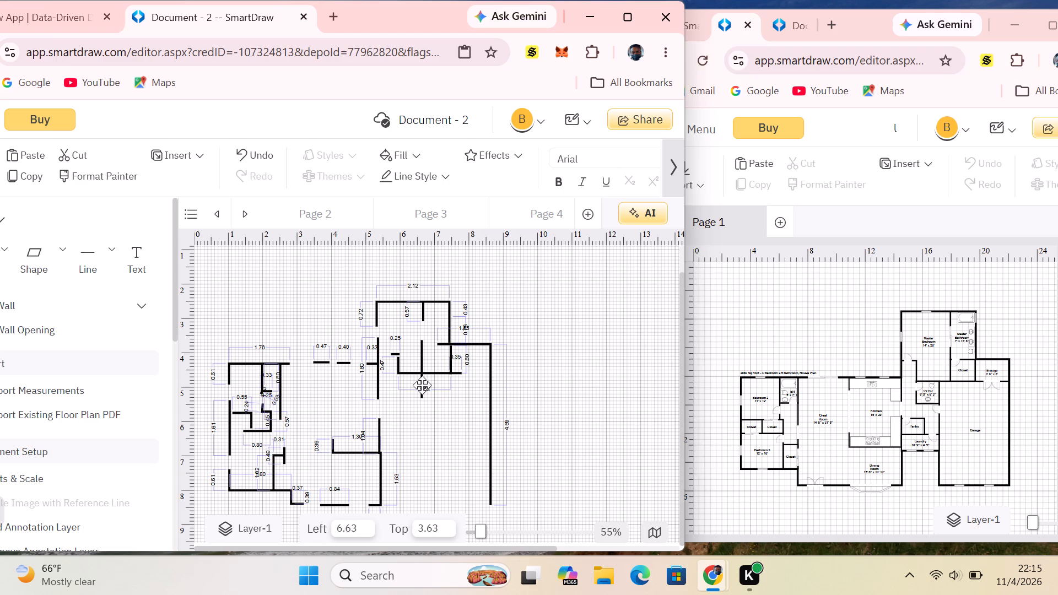
left_click(455, 403)
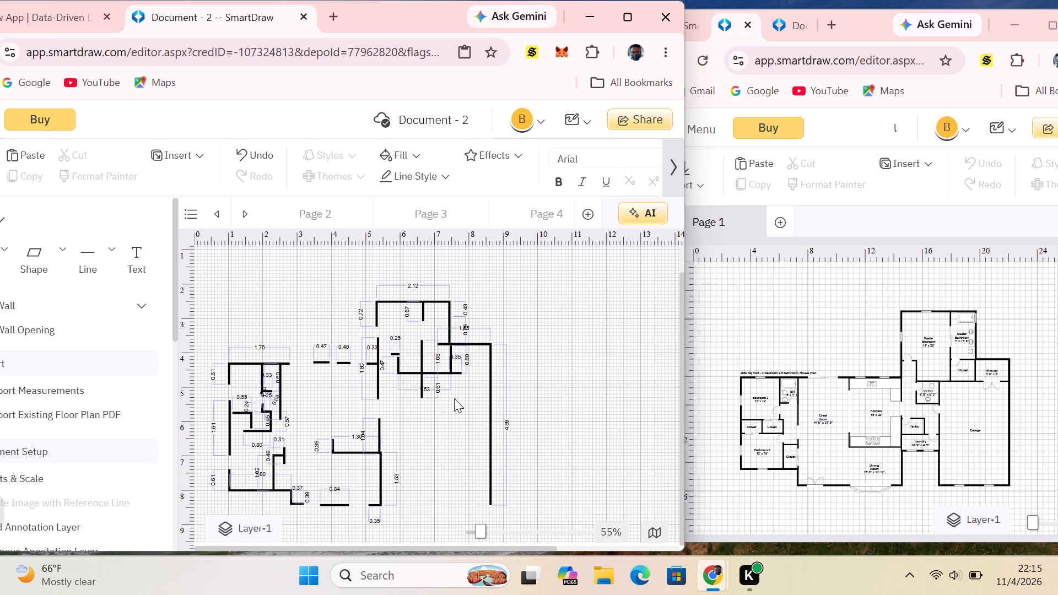
Undo the latest wall lines: the 0.61 partition extension, the garage's 4.69 outer wall and the 0.35 extension of the 1.53 wall.
left_click(423, 380)
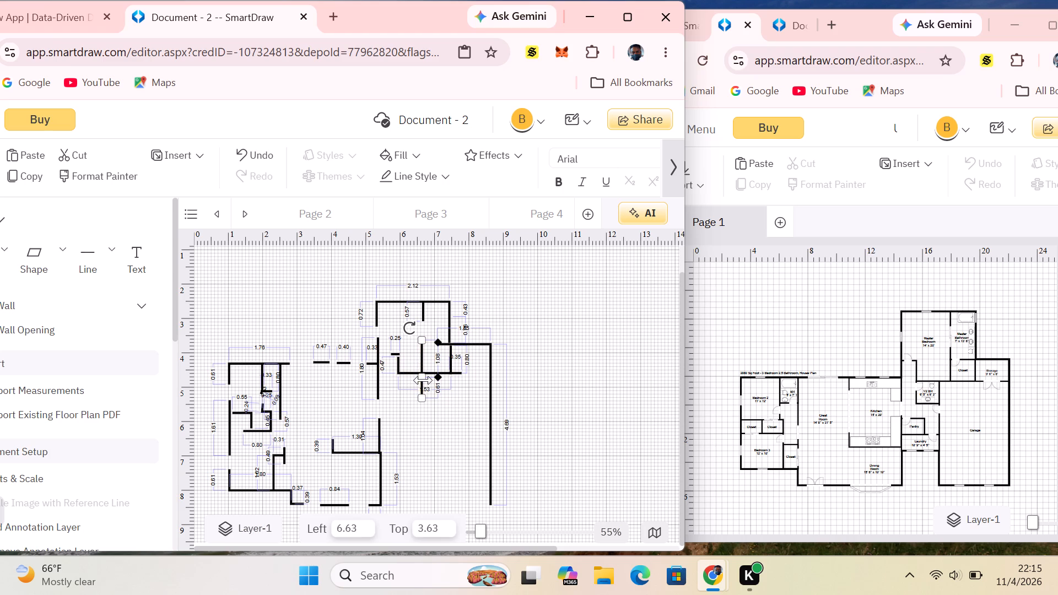
right_click(423, 380)
left_click(250, 155)
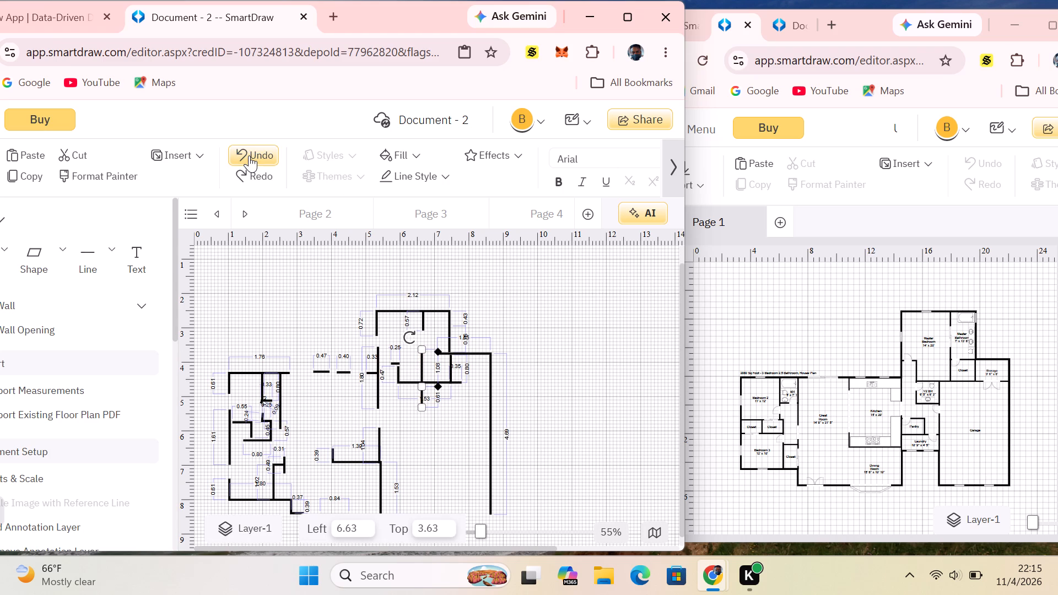
left_click(235, 152)
double_click(238, 152)
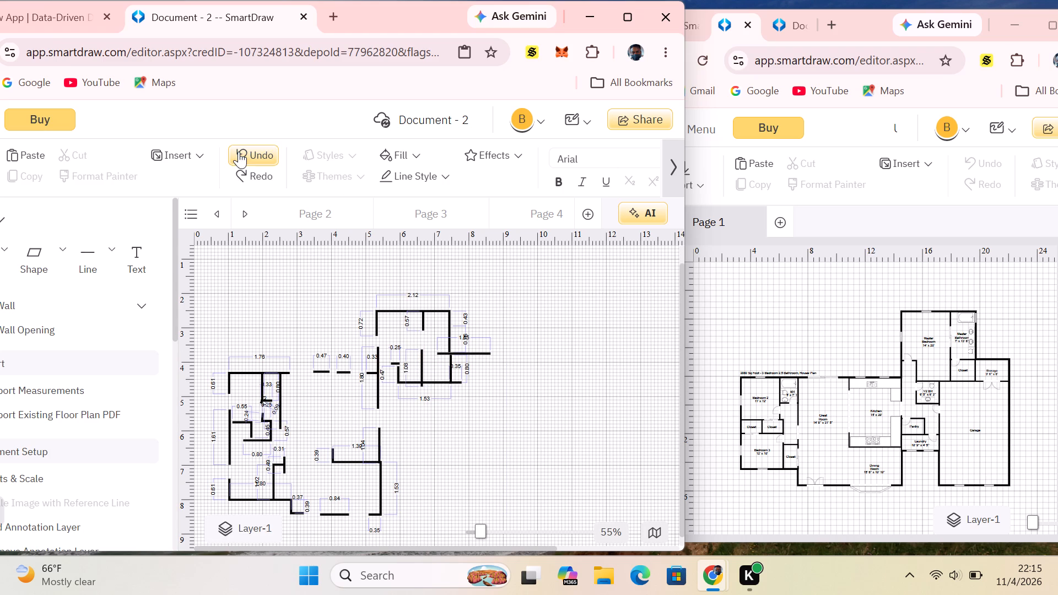
left_click(239, 152)
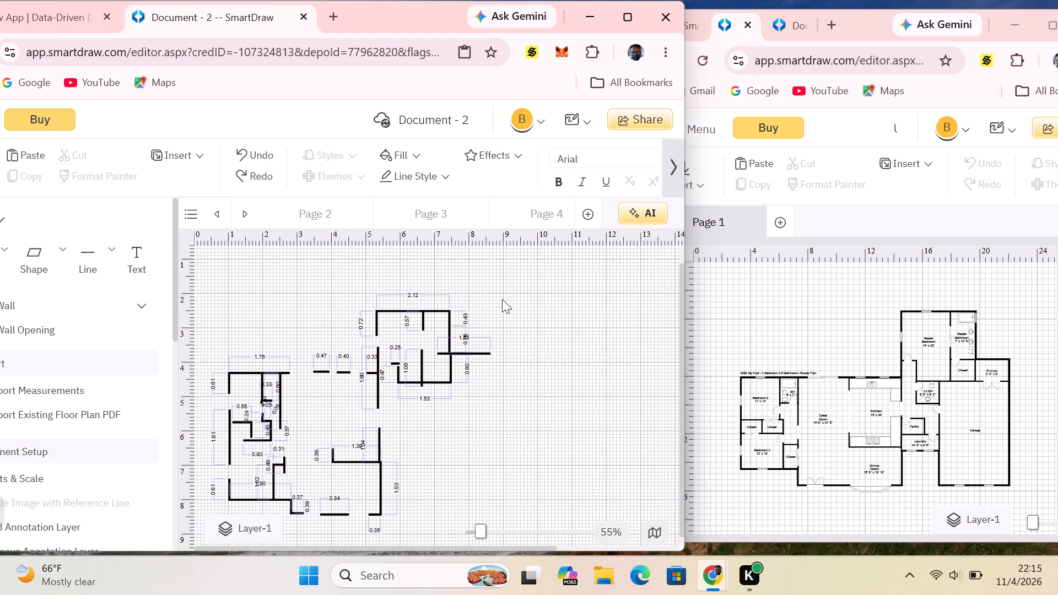
Draw a short vertical wall line about 0.65 long, going down from the 1.53 horizontal wall at about 6.35 left, 4.59 top.
left_click(75, 258)
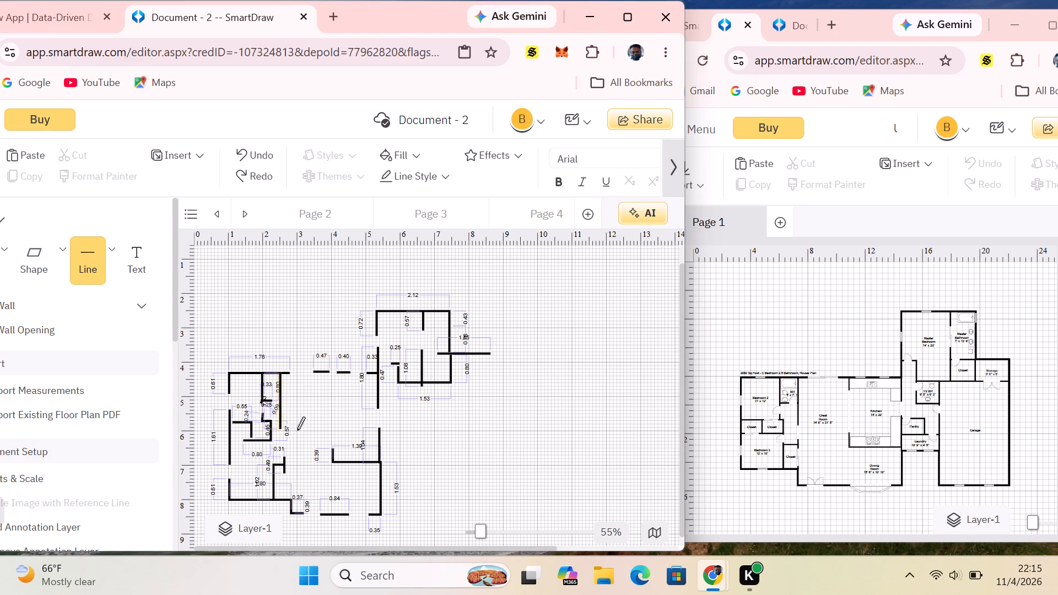
left_click_drag(412, 382, 412, 400)
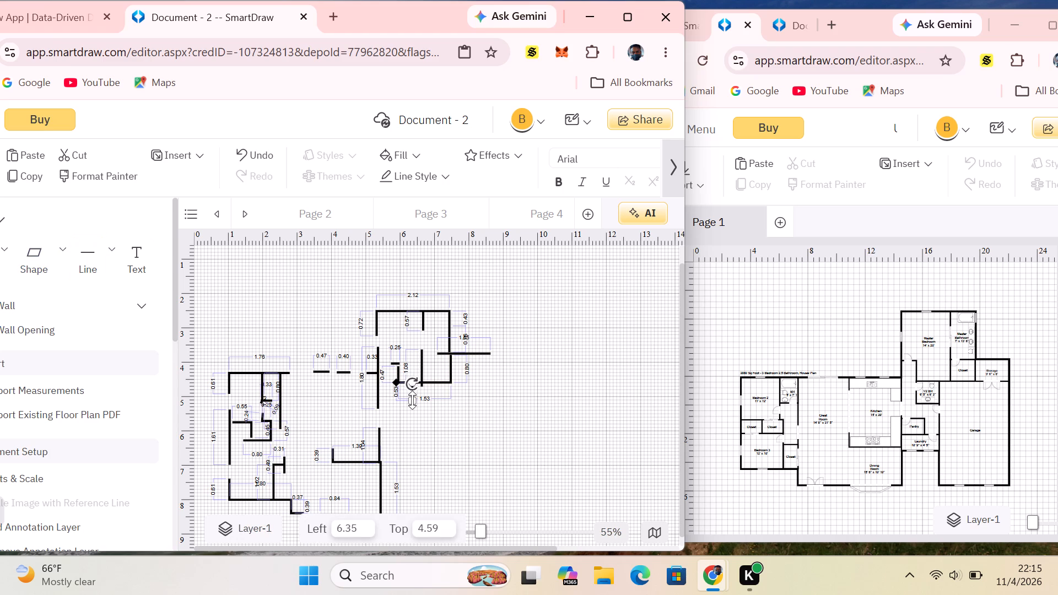
left_click(457, 390)
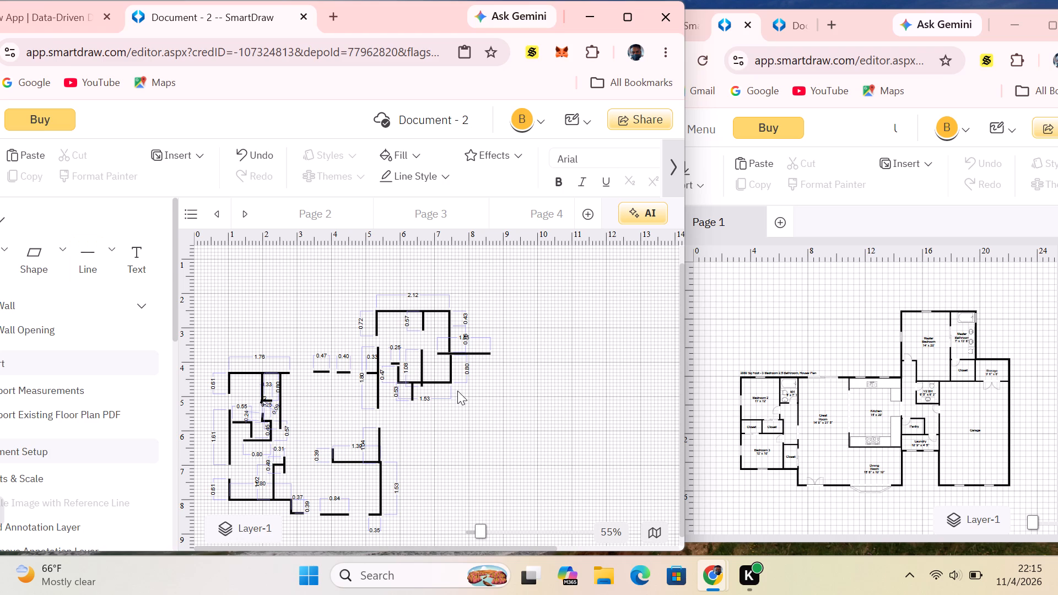
left_click(413, 397)
left_click_drag(412, 397, 413, 404)
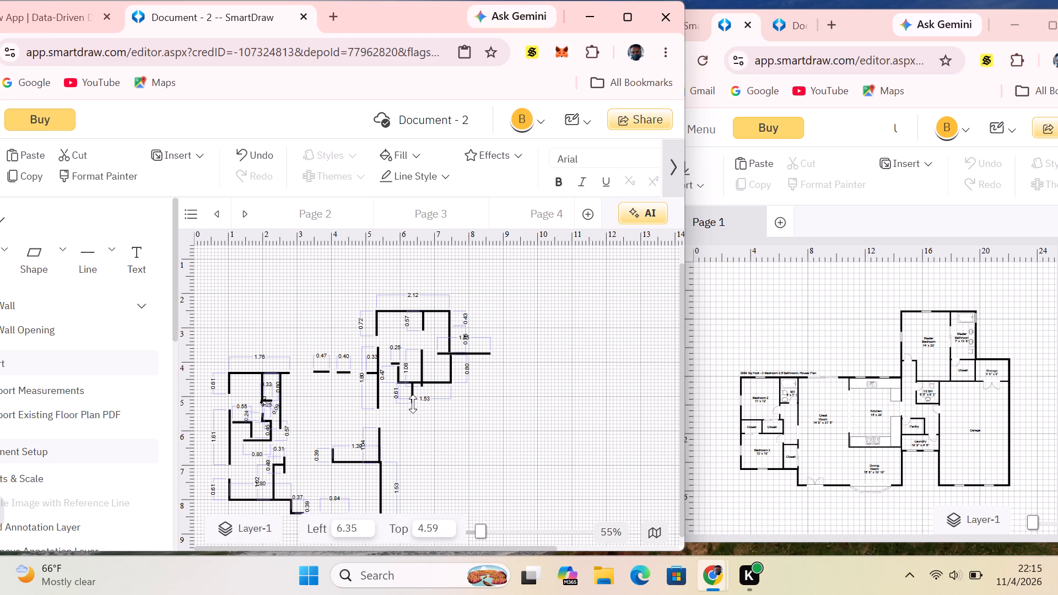
left_click_drag(413, 404, 413, 407)
left_click(508, 391)
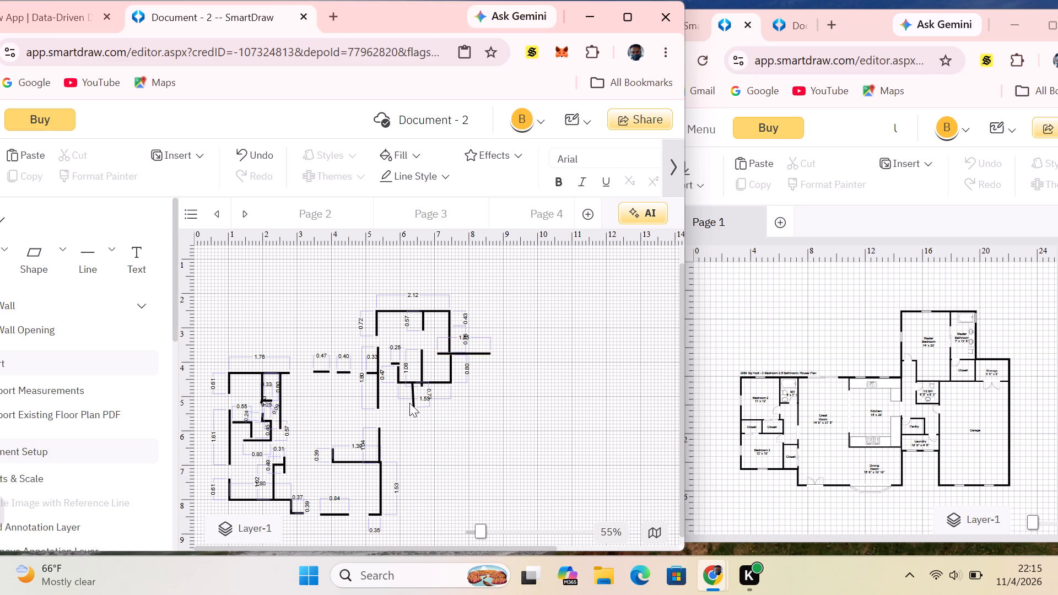
left_click(412, 399)
left_click(412, 403)
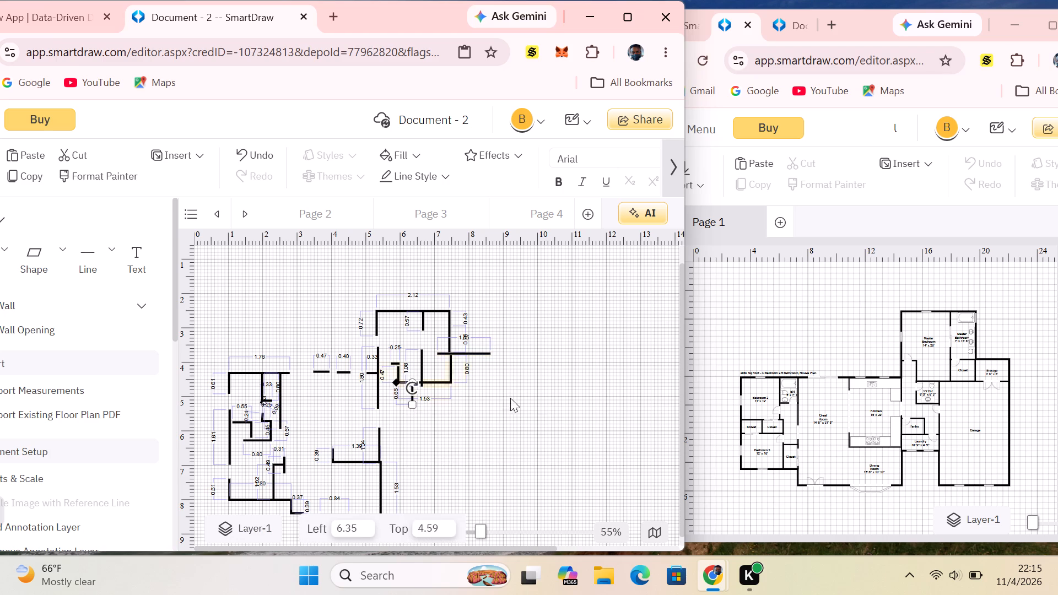
left_click(541, 394)
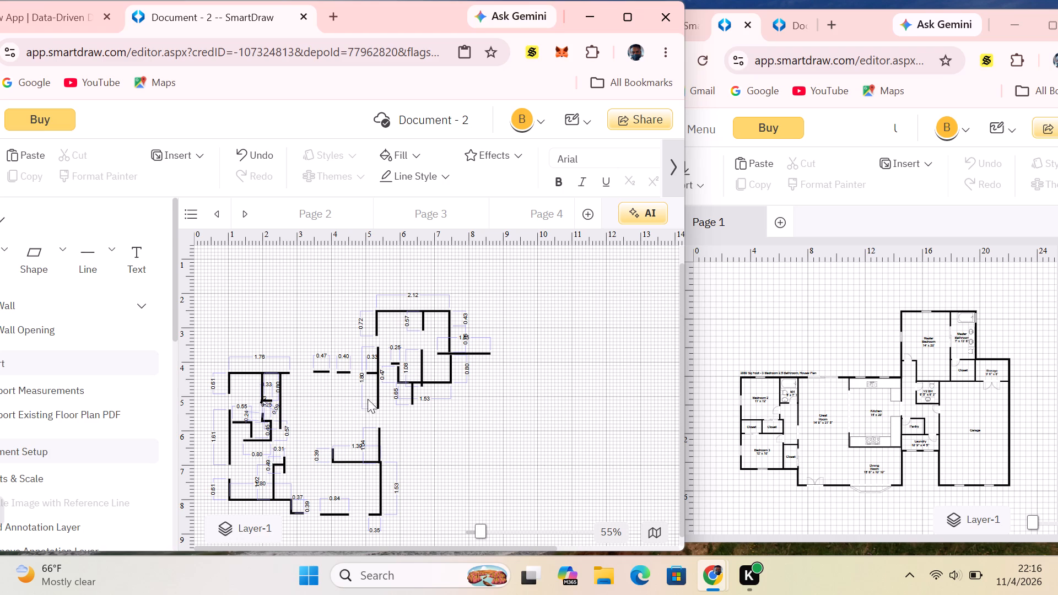
Draw a horizontal wall line about 0.69 long, from about 5.71 left, 5.31 top to the lower end of the 0.65 vertical wall.
scroll(466, 401, "down", 1)
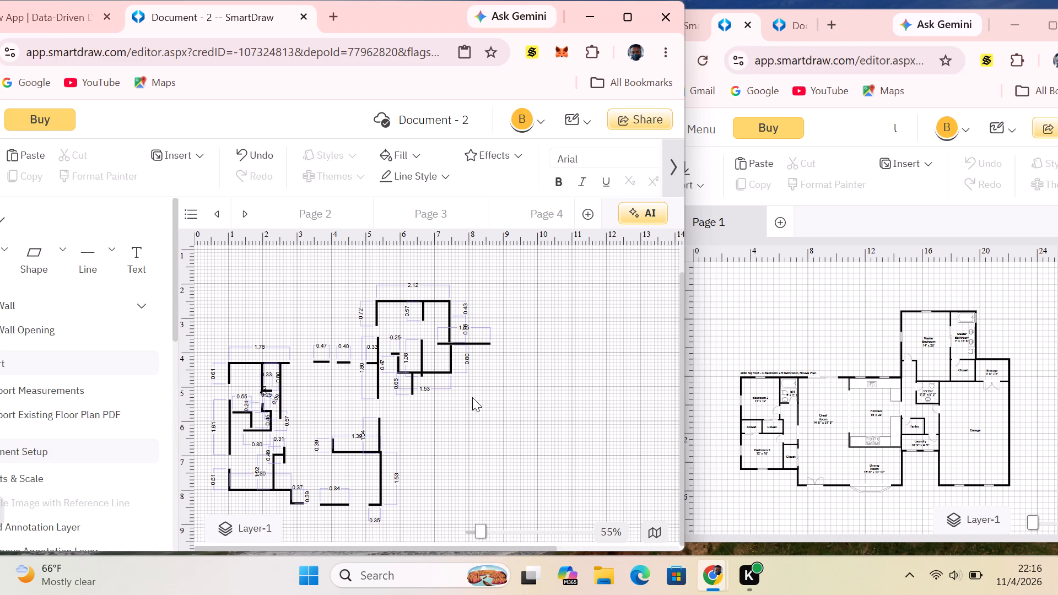
scroll(521, 389, "down", 1)
left_click(412, 394)
left_click(94, 256)
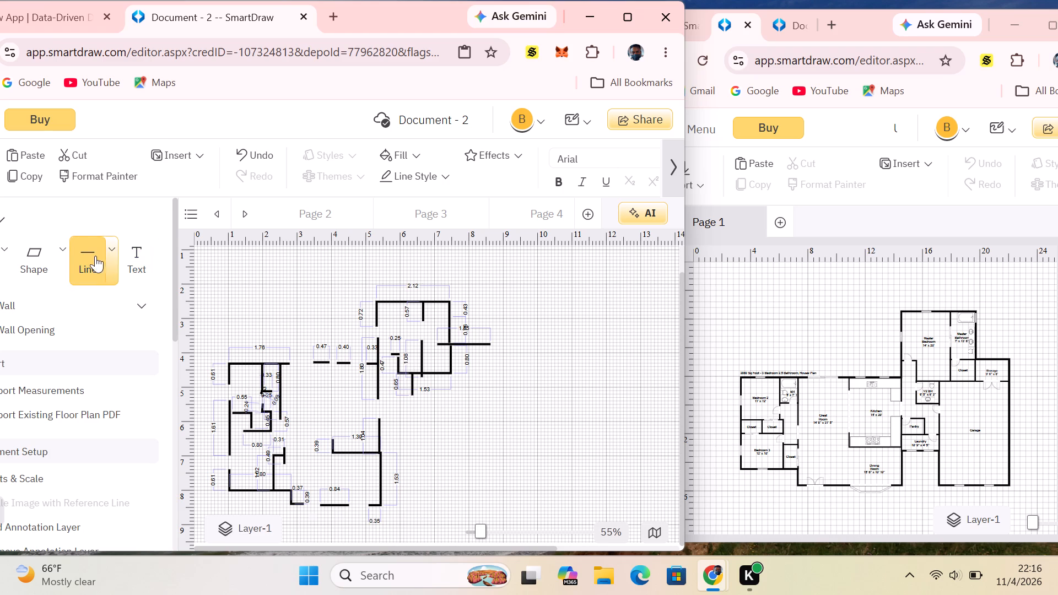
left_click_drag(390, 398, 392, 398)
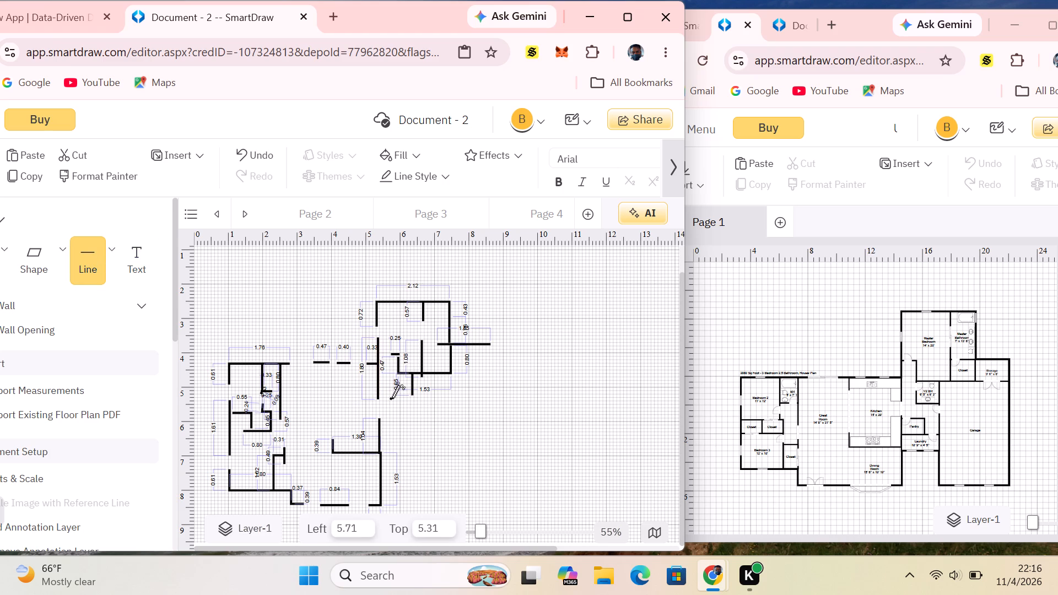
left_click_drag(392, 398, 397, 398)
left_click_drag(397, 398, 414, 396)
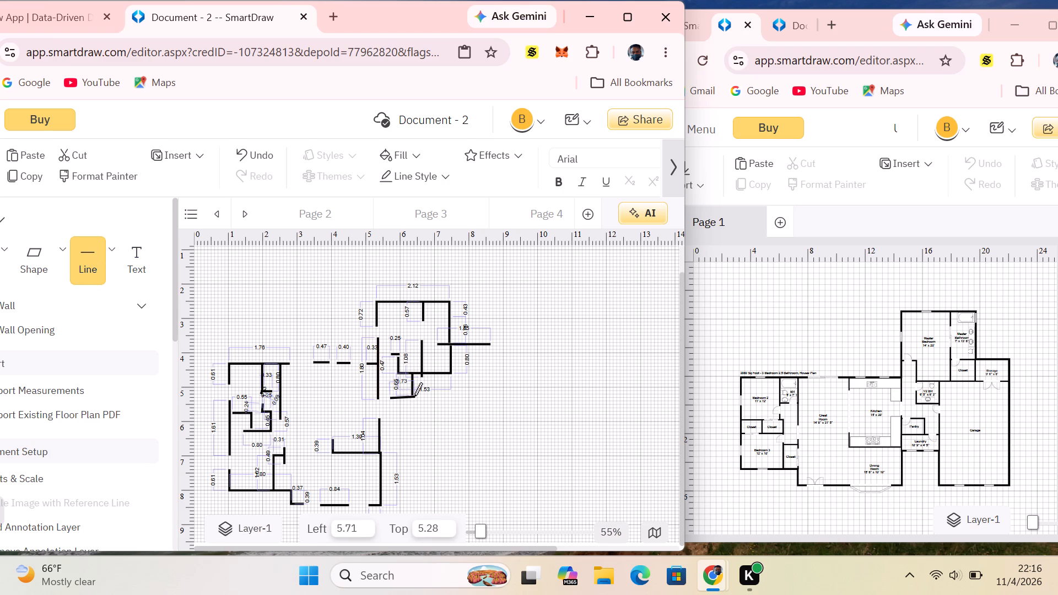
left_click_drag(414, 396, 413, 397)
left_click(415, 387)
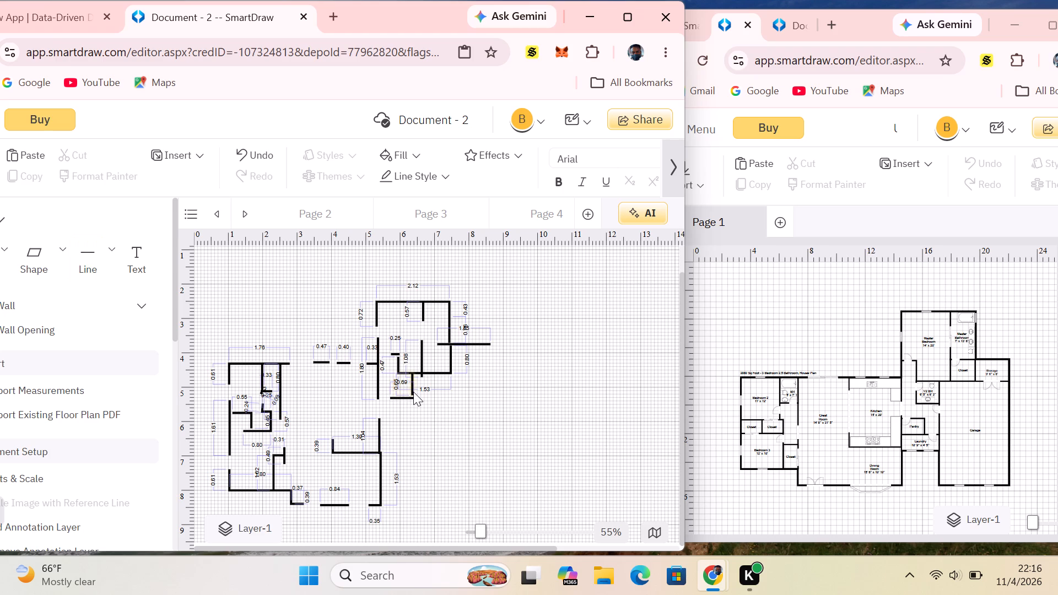
left_click(413, 391)
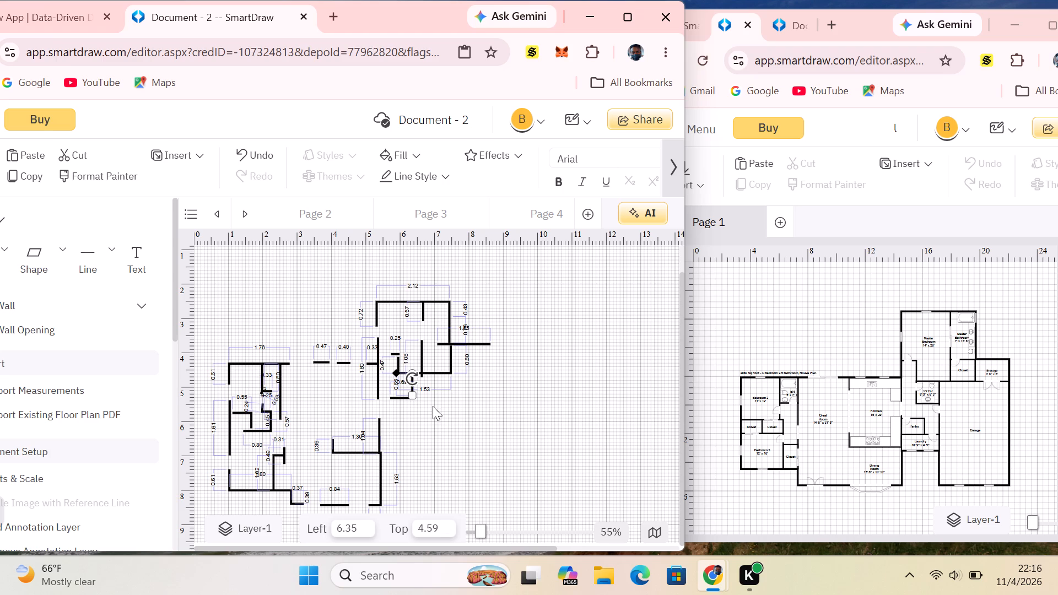
left_click(430, 414)
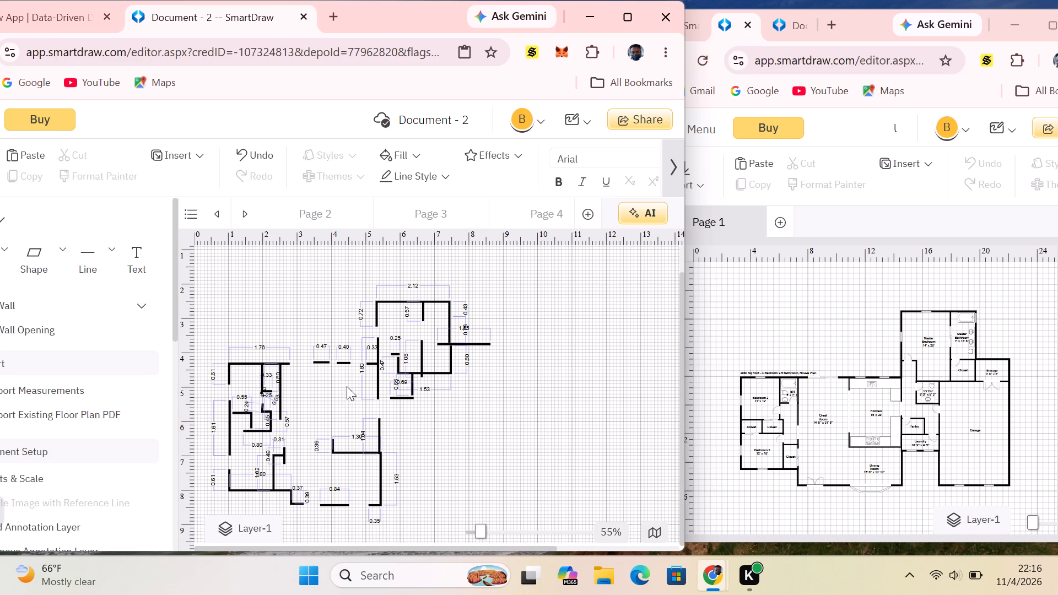
Shorten the new horizontal wall to about 0.49 from its free end, keeping it joined to the 0.65 vertical wall.
left_click(393, 399)
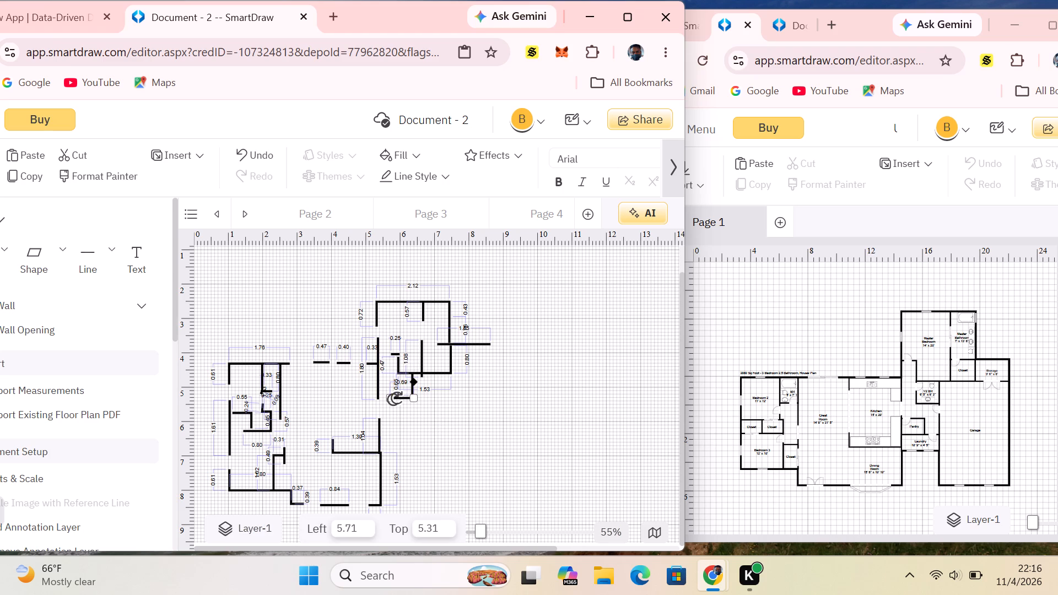
left_click(425, 419)
left_click(396, 396)
left_click_drag(388, 398, 395, 397)
left_click_drag(395, 397, 396, 397)
left_click(438, 415)
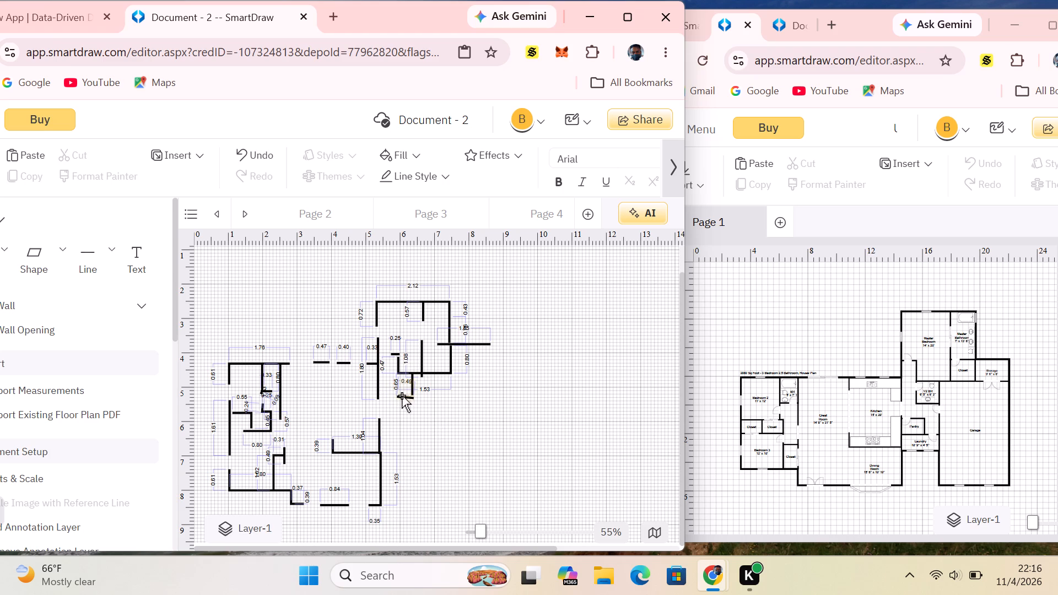
left_click(400, 397)
left_click(398, 397)
left_click(510, 388)
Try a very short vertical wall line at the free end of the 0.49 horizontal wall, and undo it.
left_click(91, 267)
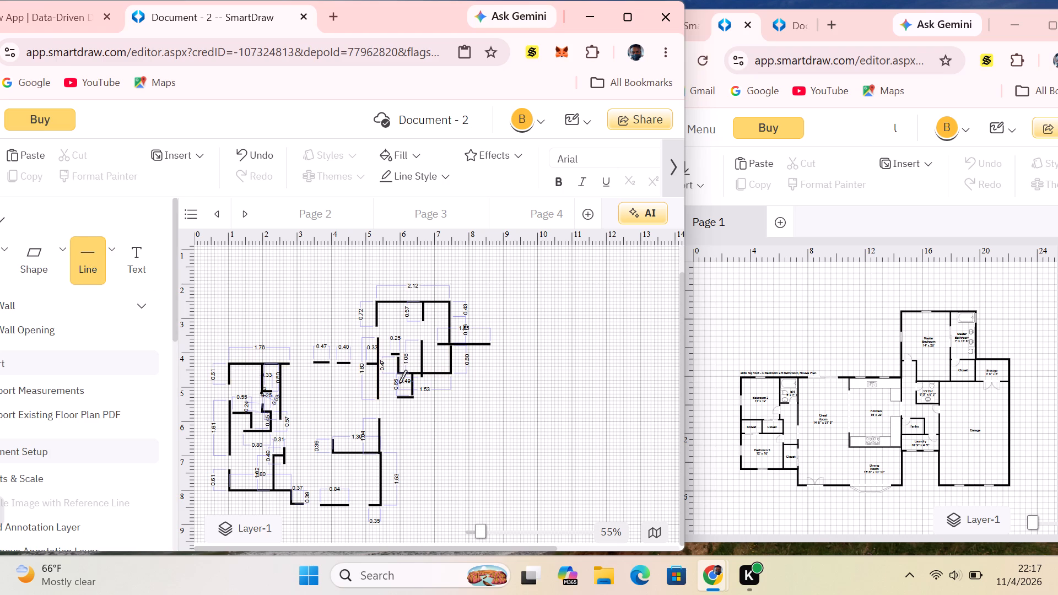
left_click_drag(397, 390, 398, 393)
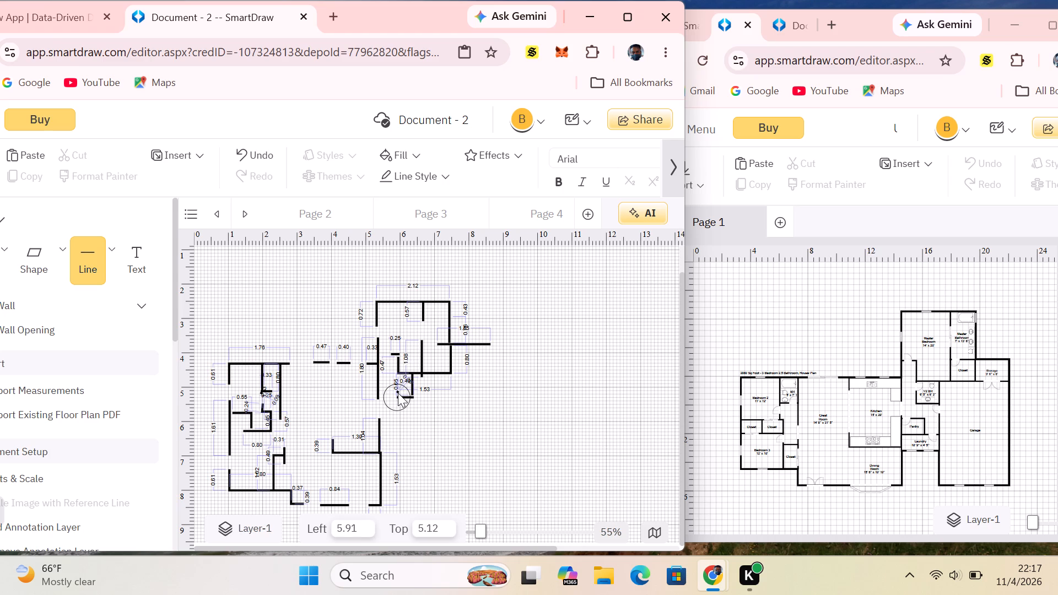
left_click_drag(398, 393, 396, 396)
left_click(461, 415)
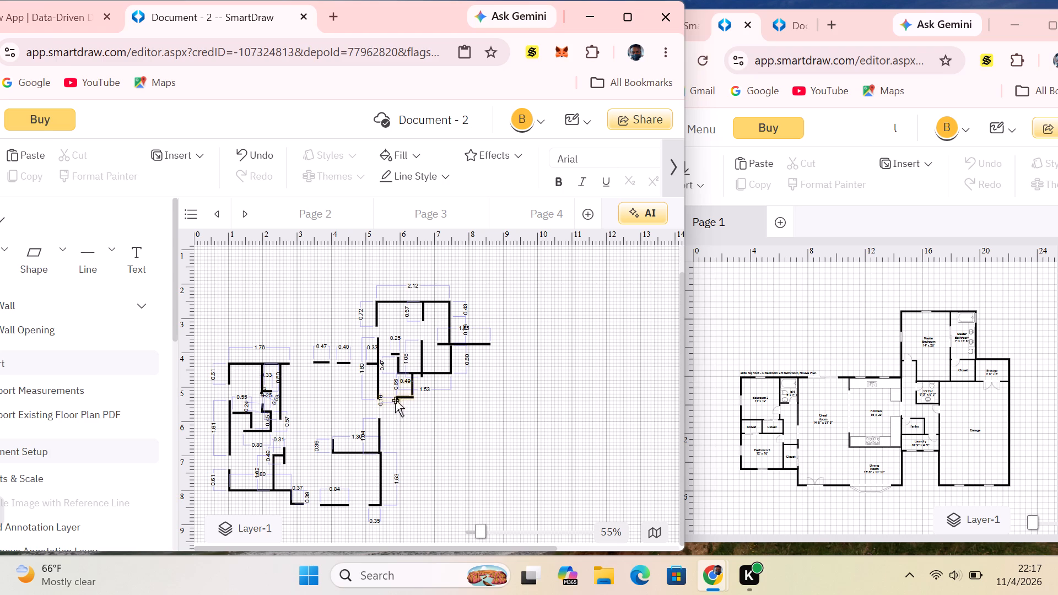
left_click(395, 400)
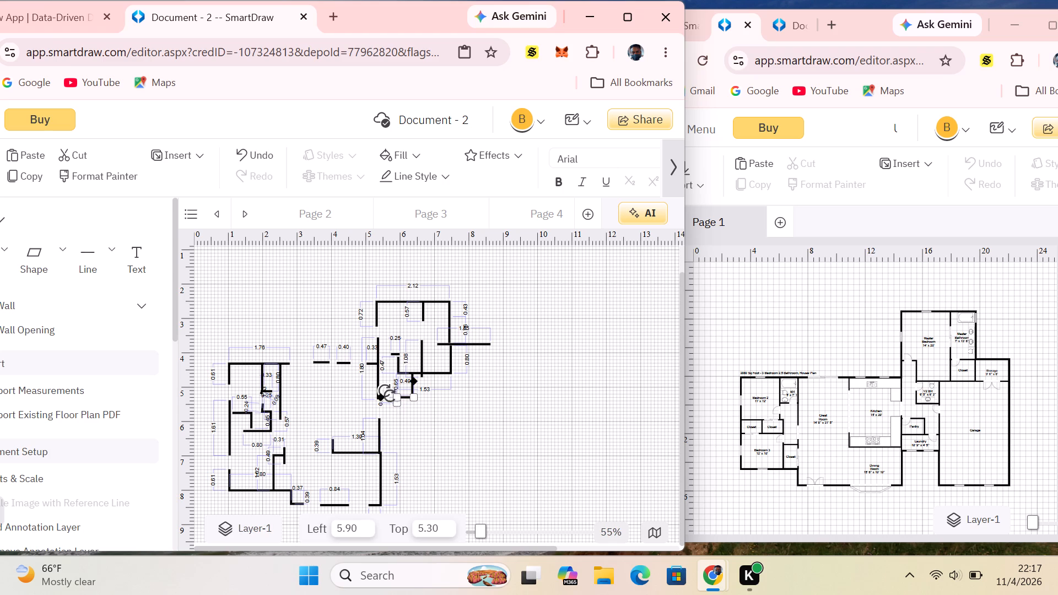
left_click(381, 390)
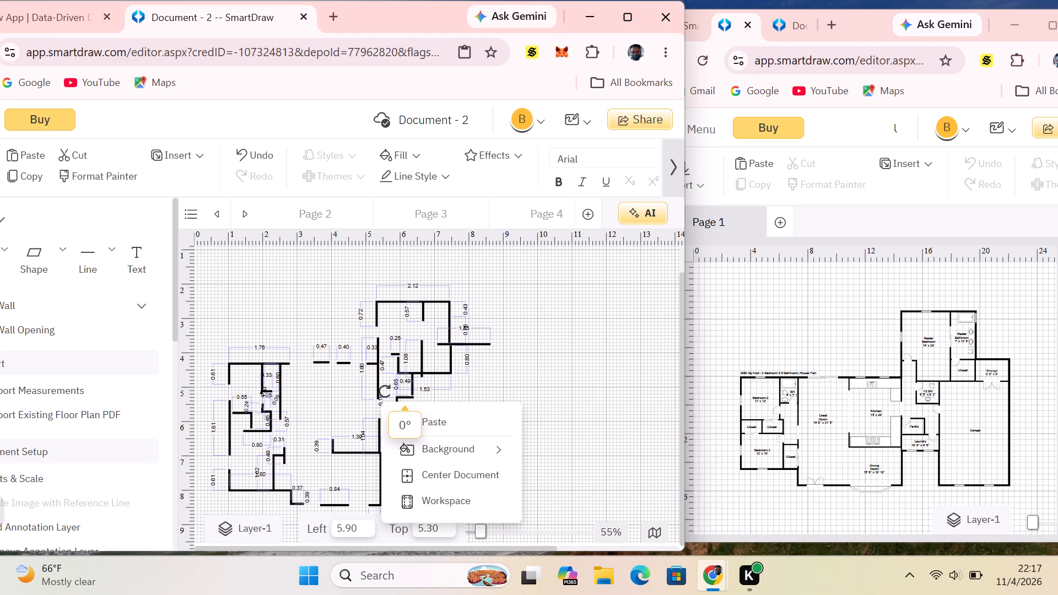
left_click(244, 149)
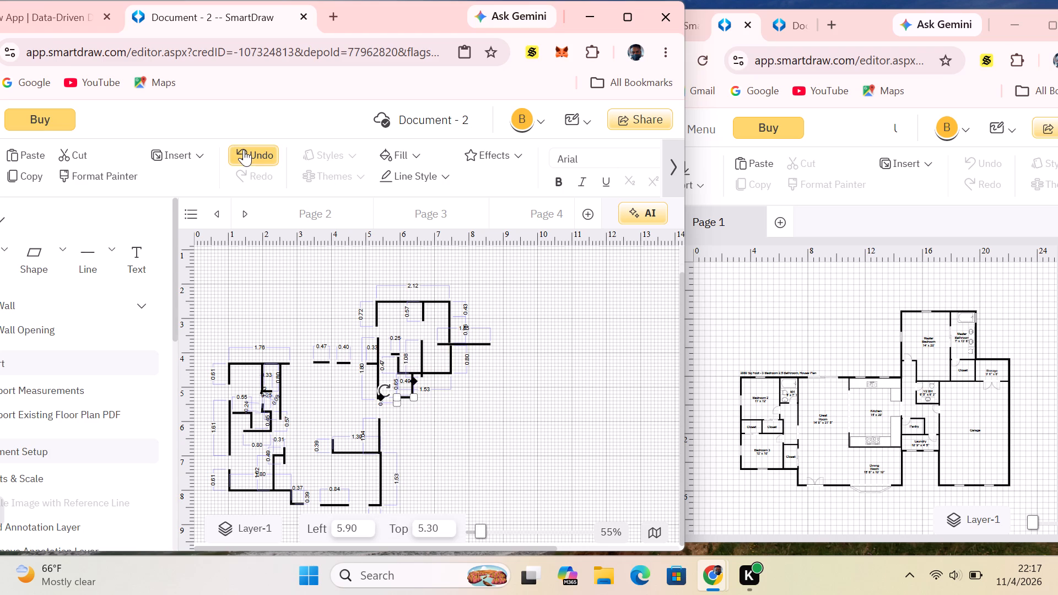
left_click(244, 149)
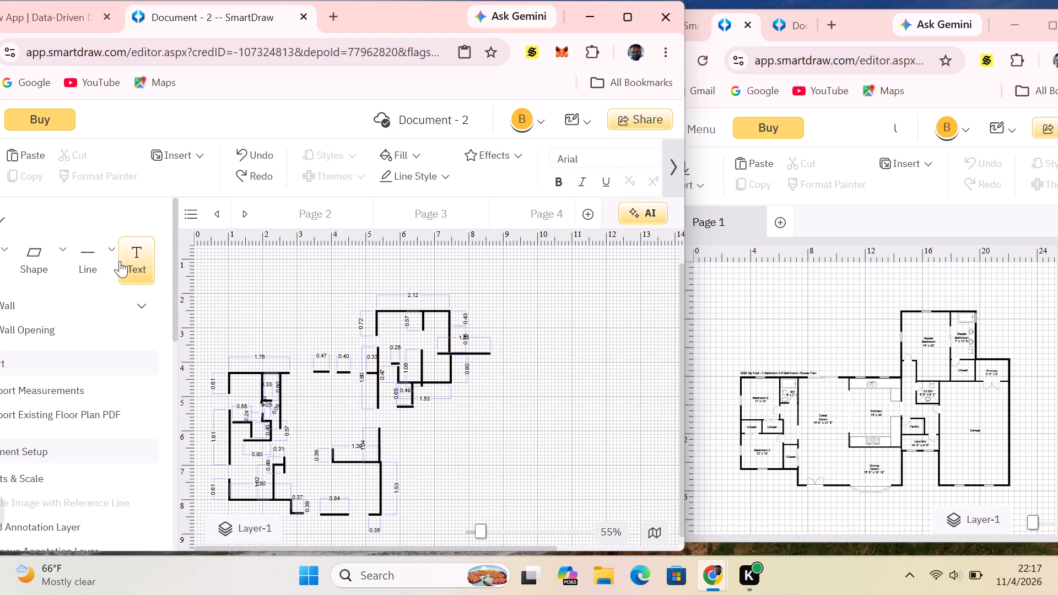
Start another wall line with the Line tool.
left_click(94, 256)
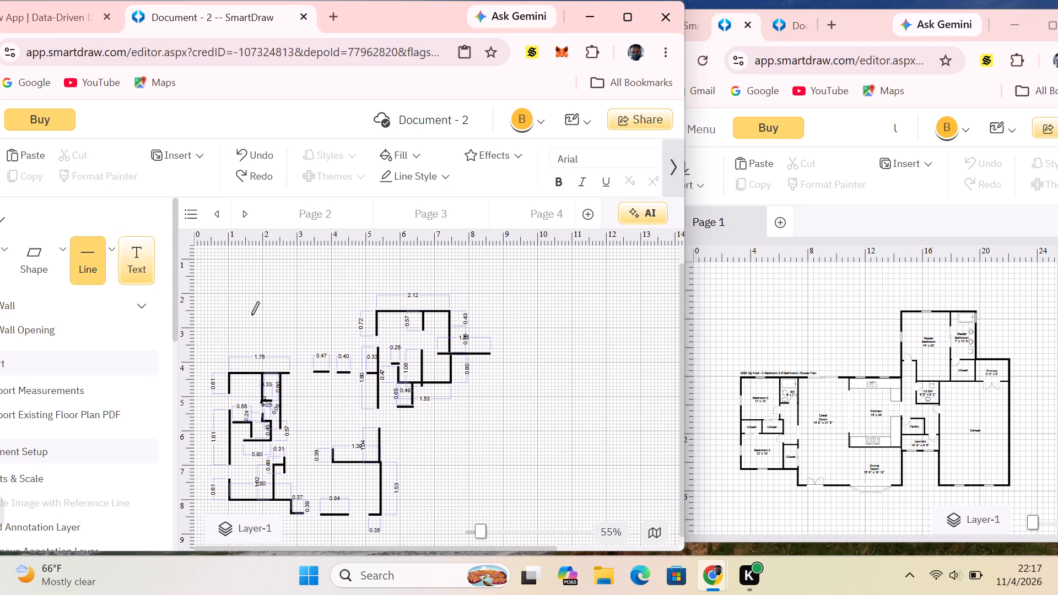
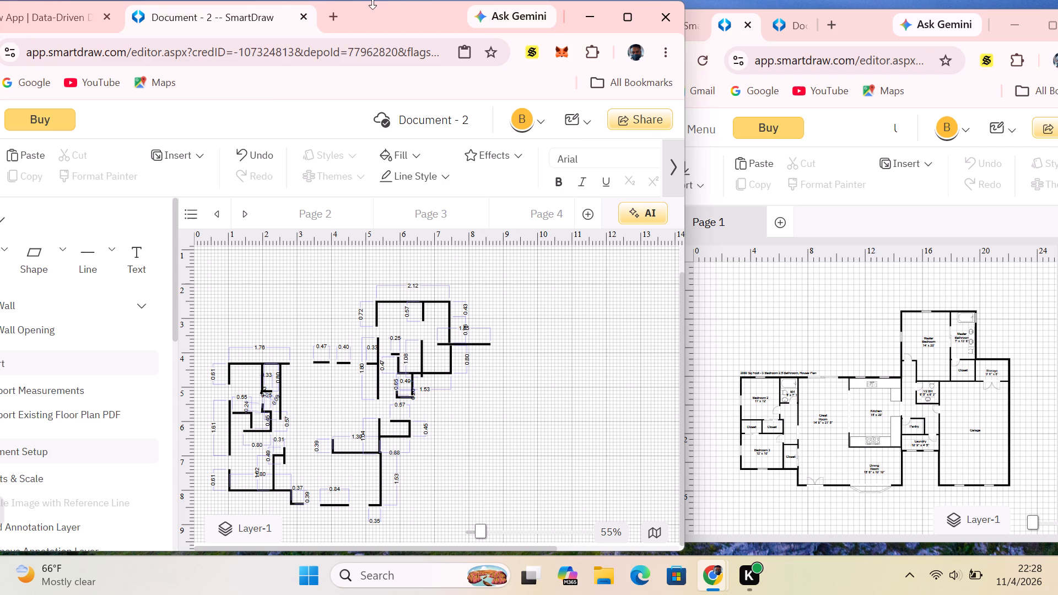
Move the new 1.55 horizontal wall line so its inner end joins the lower end of the master suite's 0.76 right wall.
left_click(487, 348)
left_click(485, 348)
left_click_drag(487, 345, 489, 345)
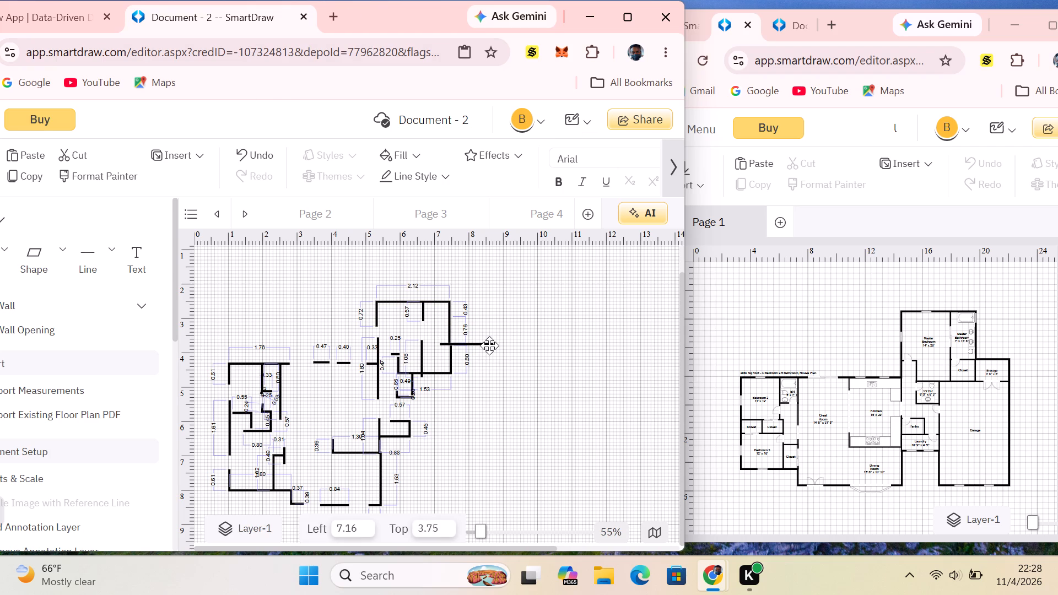
left_click_drag(489, 345, 493, 345)
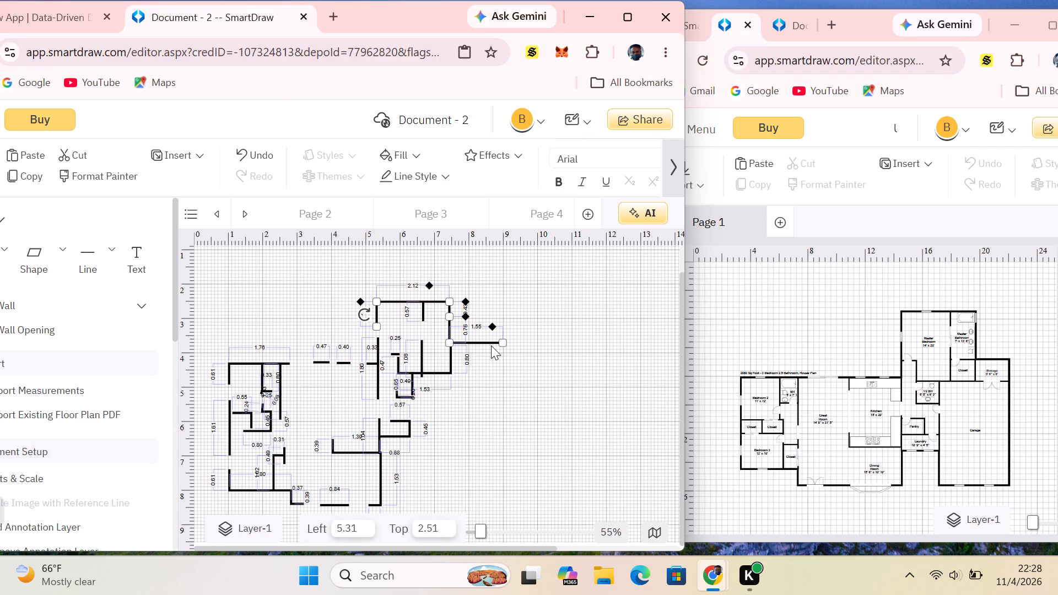
Reposition the joined master suite outline, with its 1.55 wall, at about 5.33 left, 2.55 top.
left_click_drag(488, 344, 481, 347)
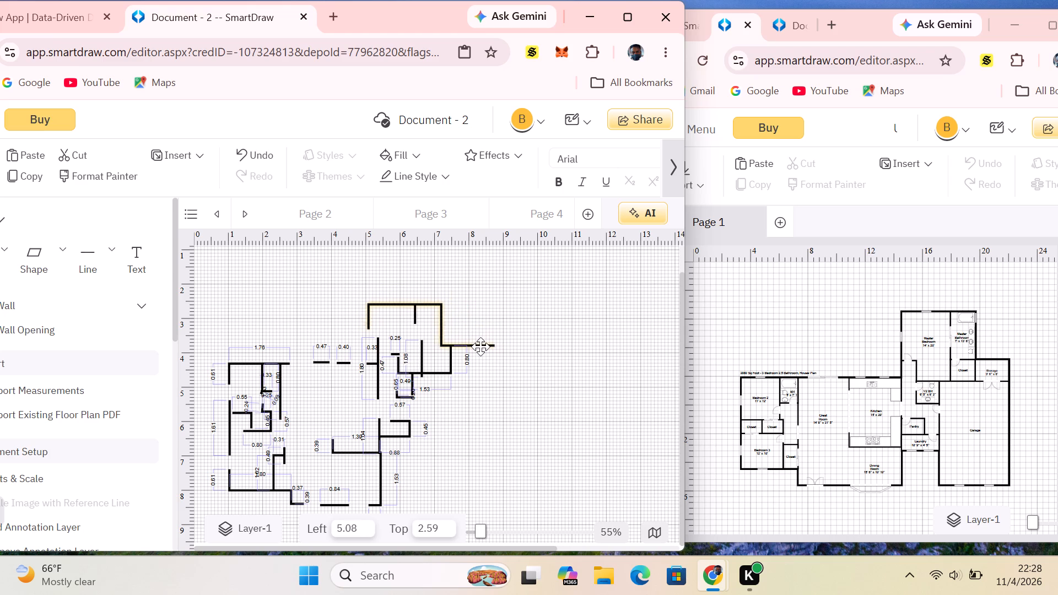
left_click_drag(481, 347, 487, 346)
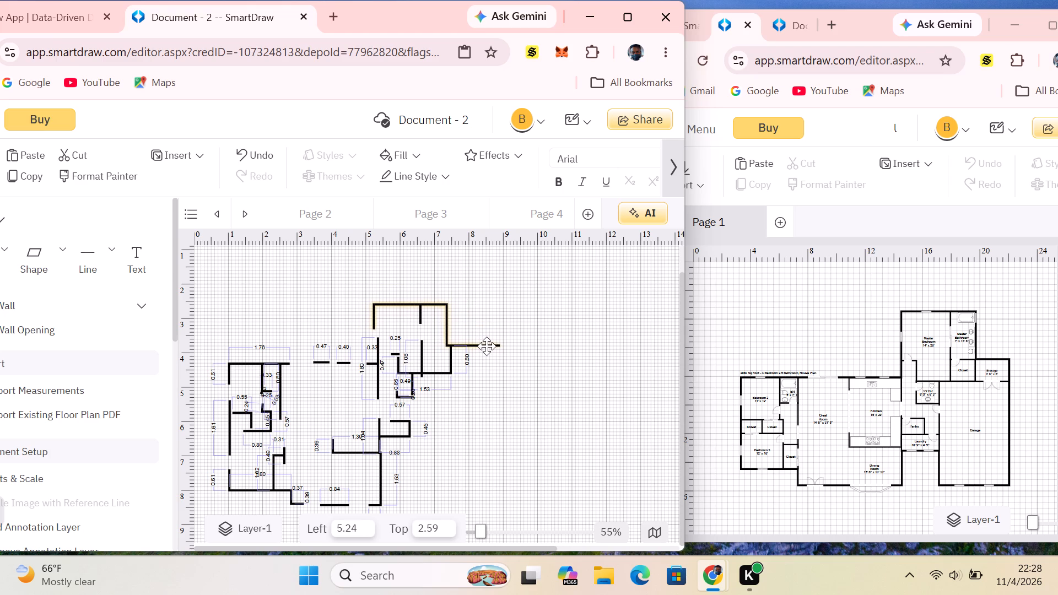
left_click_drag(487, 346, 478, 348)
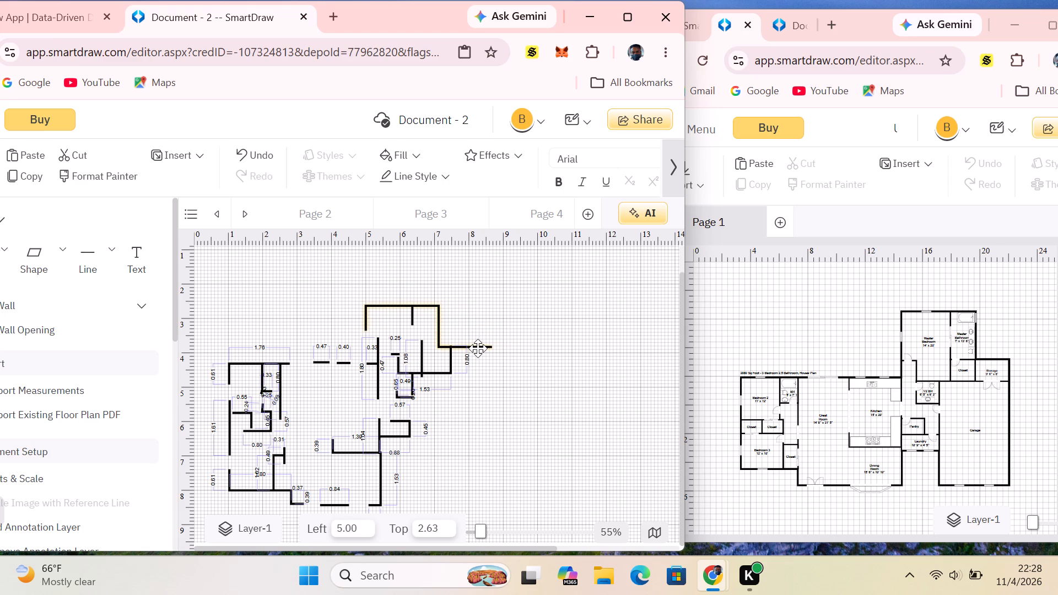
left_click_drag(478, 348, 477, 347)
left_click(535, 304)
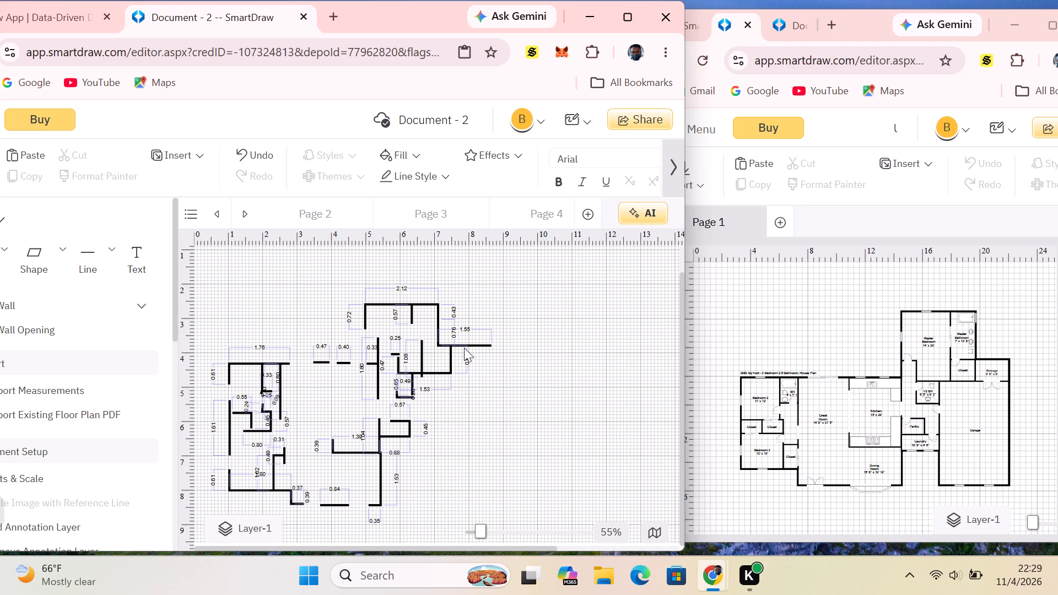
left_click_drag(463, 345, 475, 344)
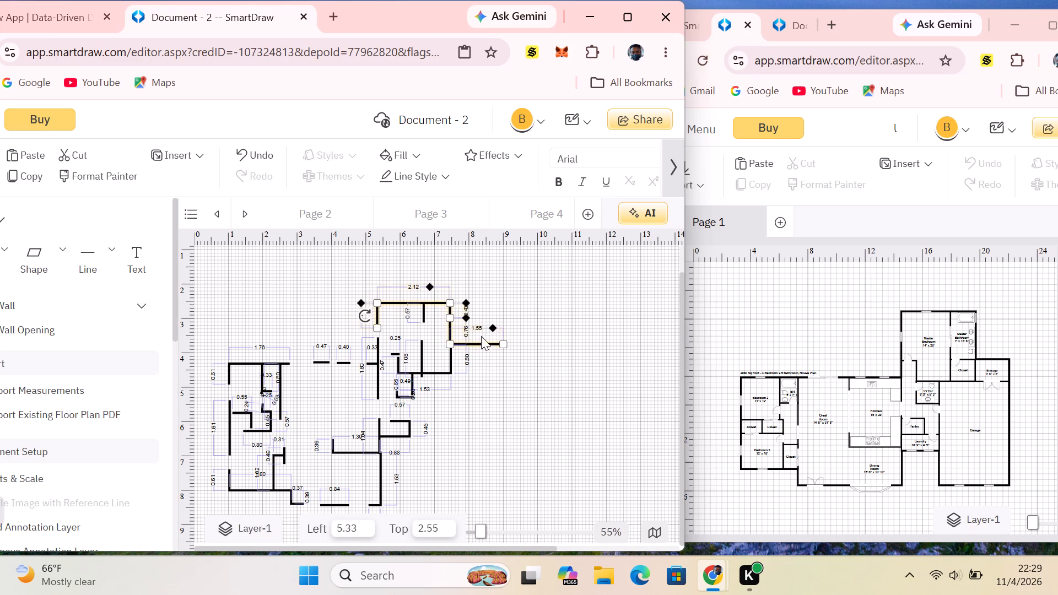
left_click(499, 307)
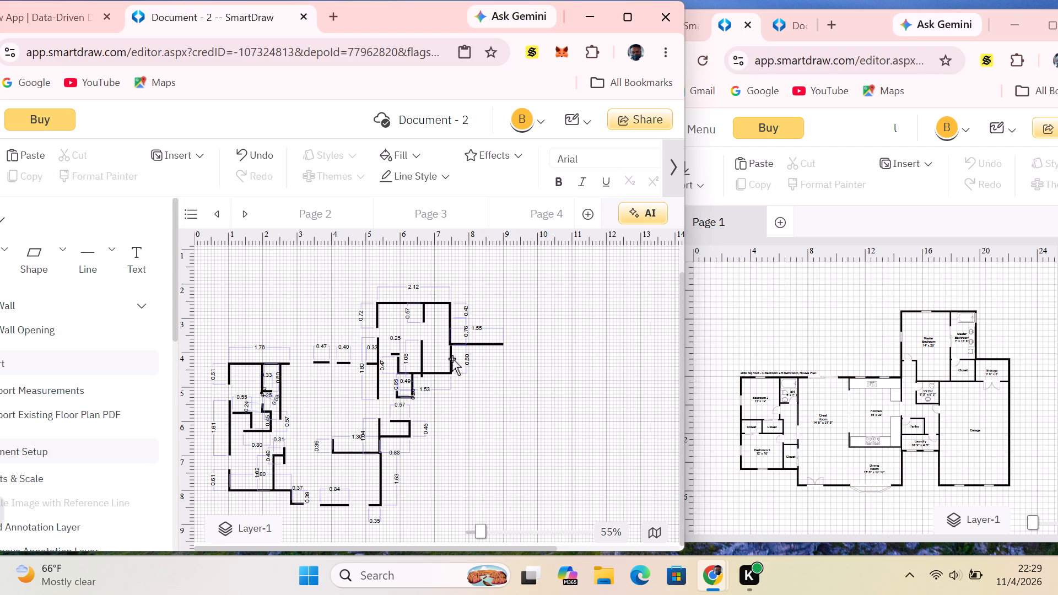
left_click(590, 334)
Draw a horizontal wall line about 0.31 long outward from the master suite's lower right corner, at about 7.47 left, 4.59 top.
left_click(87, 260)
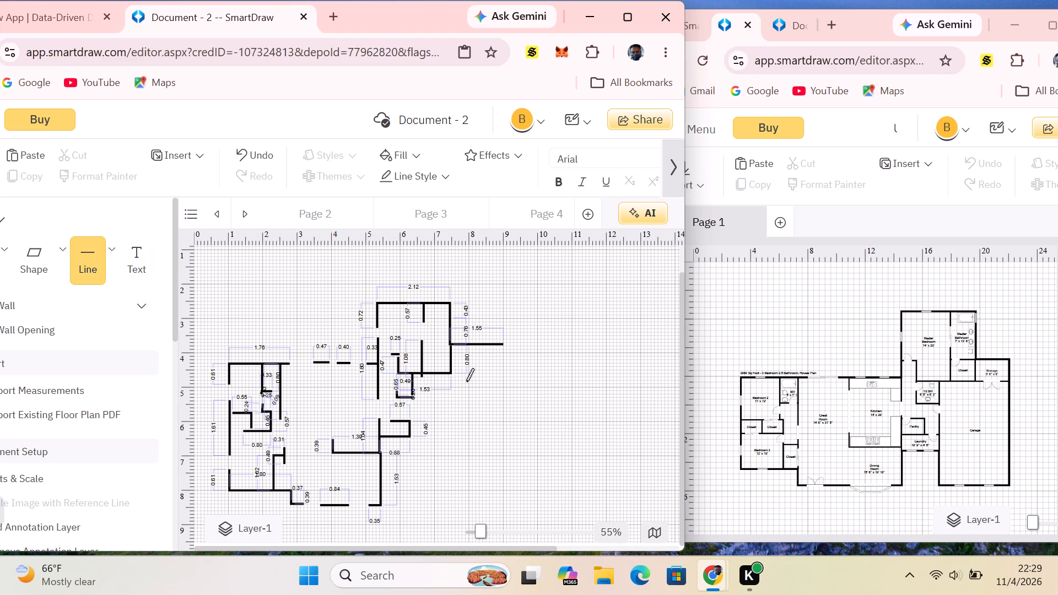
left_click_drag(451, 372, 452, 372)
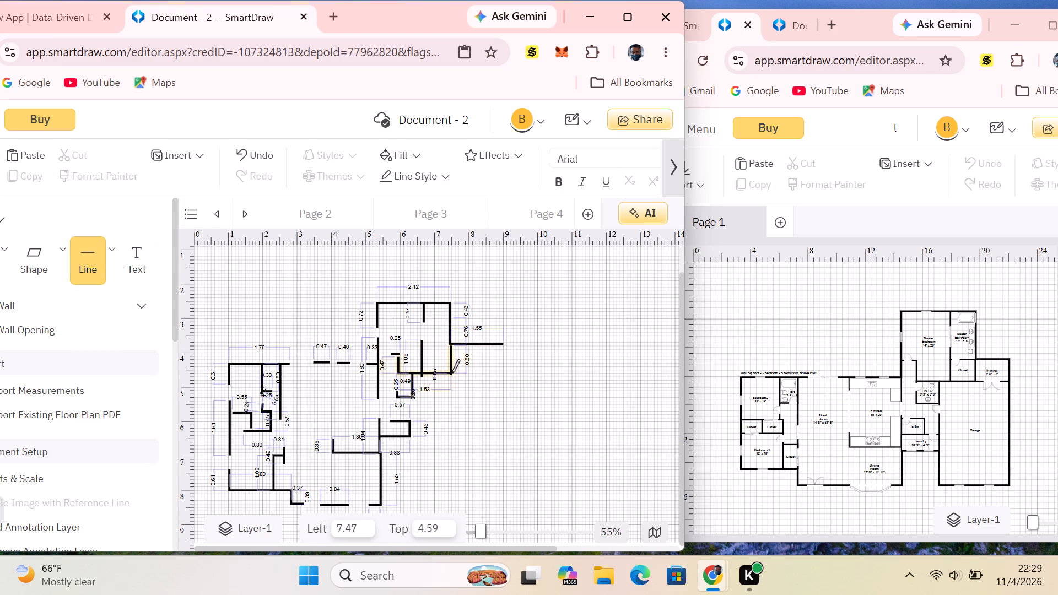
left_click_drag(452, 372, 463, 373)
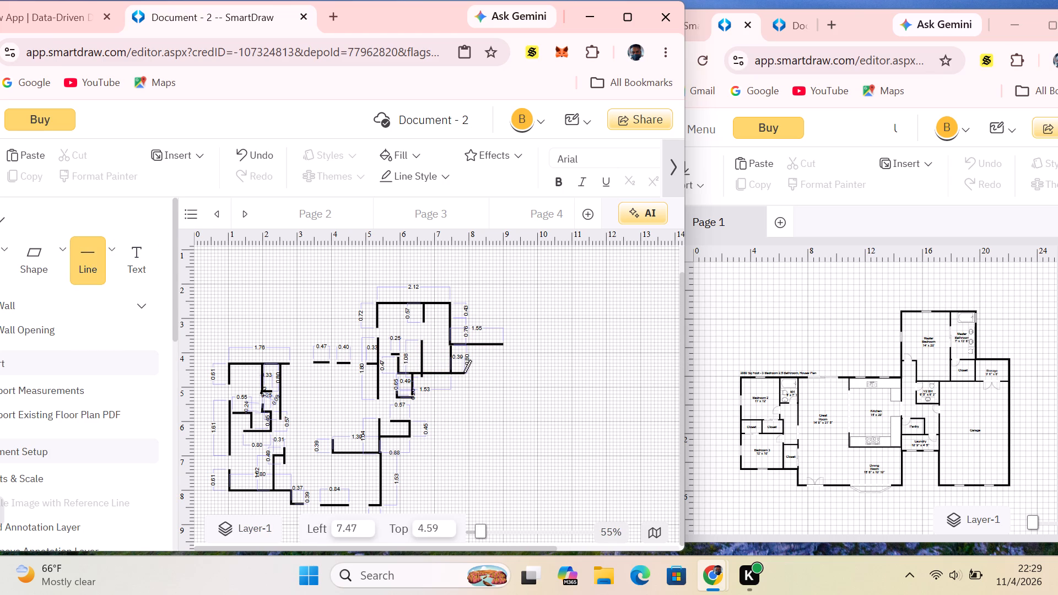
left_click_drag(463, 373, 461, 373)
left_click(495, 365)
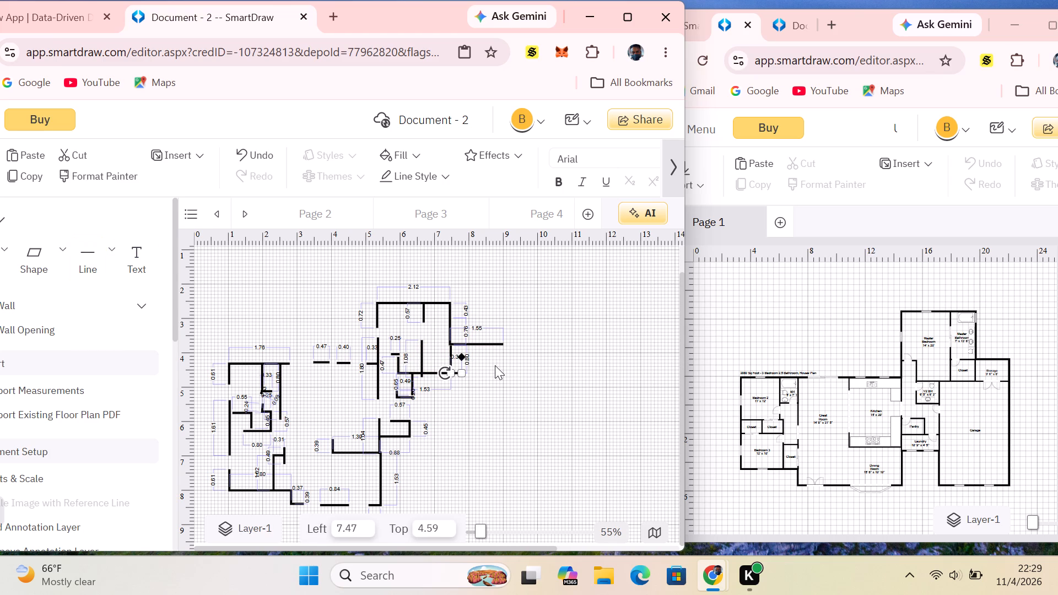
Draw the garage's outer vertical wall about 4.65 long, down from the free end of the 1.55 horizontal wall.
left_click(84, 254)
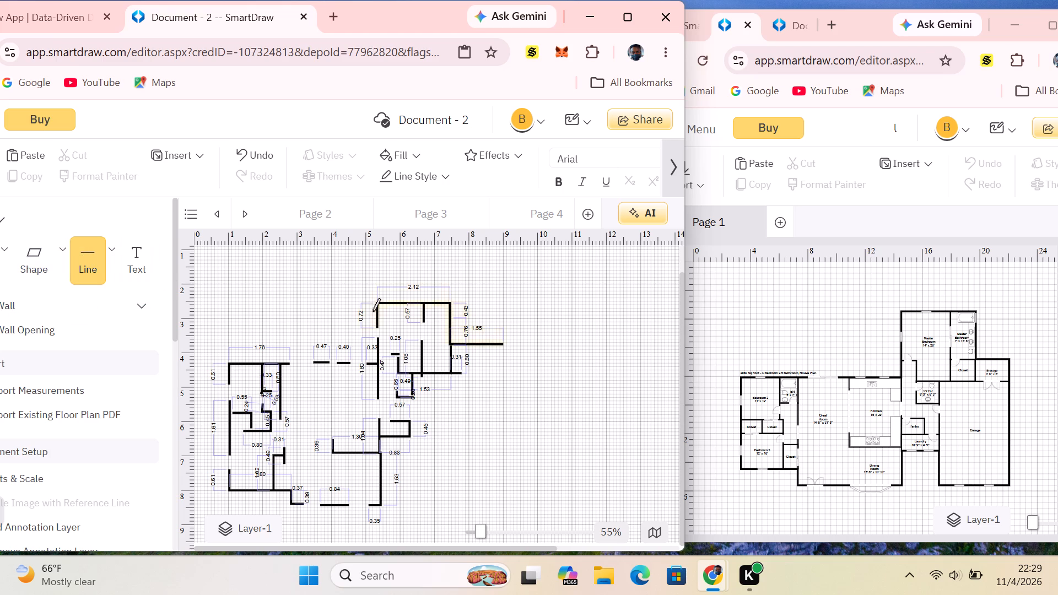
left_click_drag(503, 344, 503, 421)
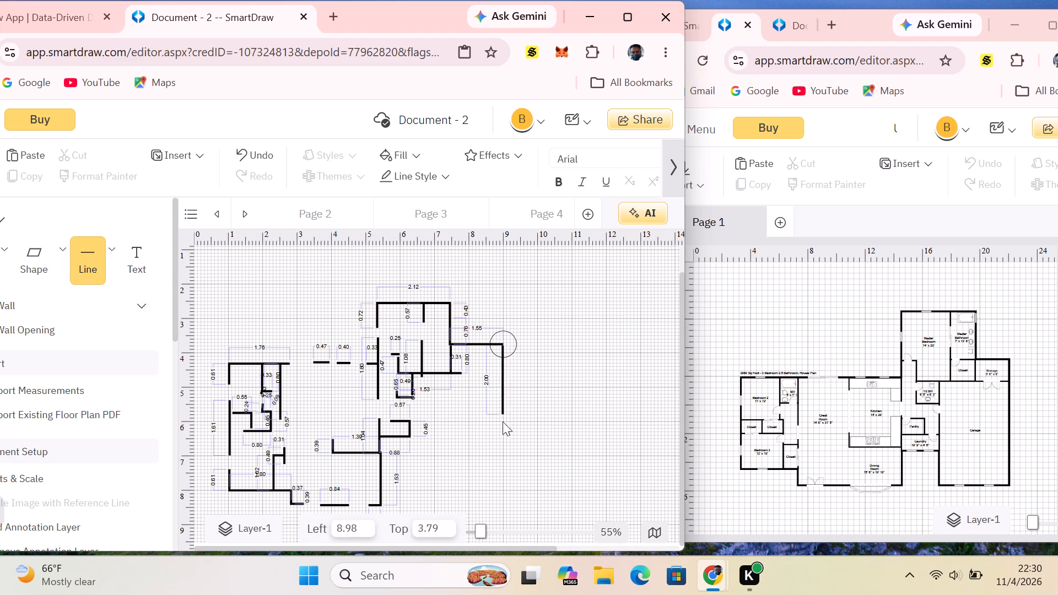
left_click_drag(503, 421, 498, 505)
left_click_drag(498, 505, 500, 504)
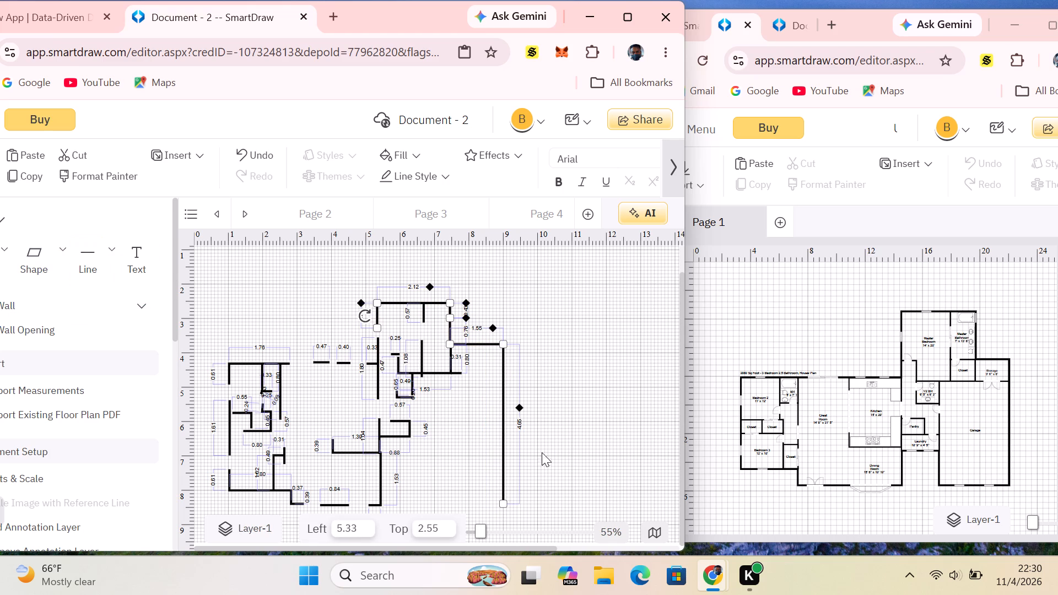
left_click(546, 442)
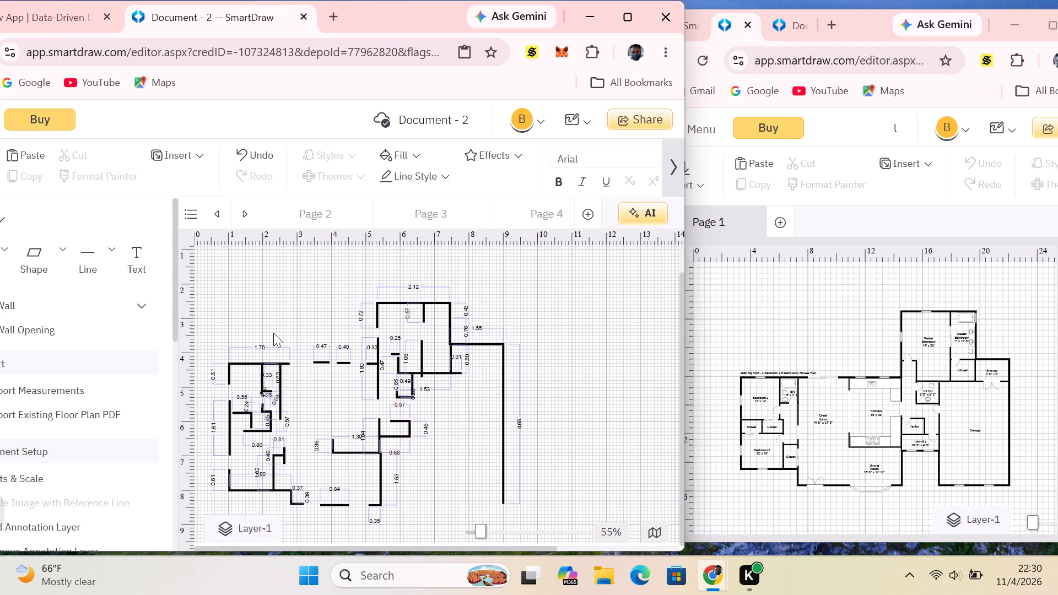
Draw a horizontal wall line about 1.04 long from the 1.53 vertical wall, starting at about 5.43 left, 7.16 top.
left_click(91, 266)
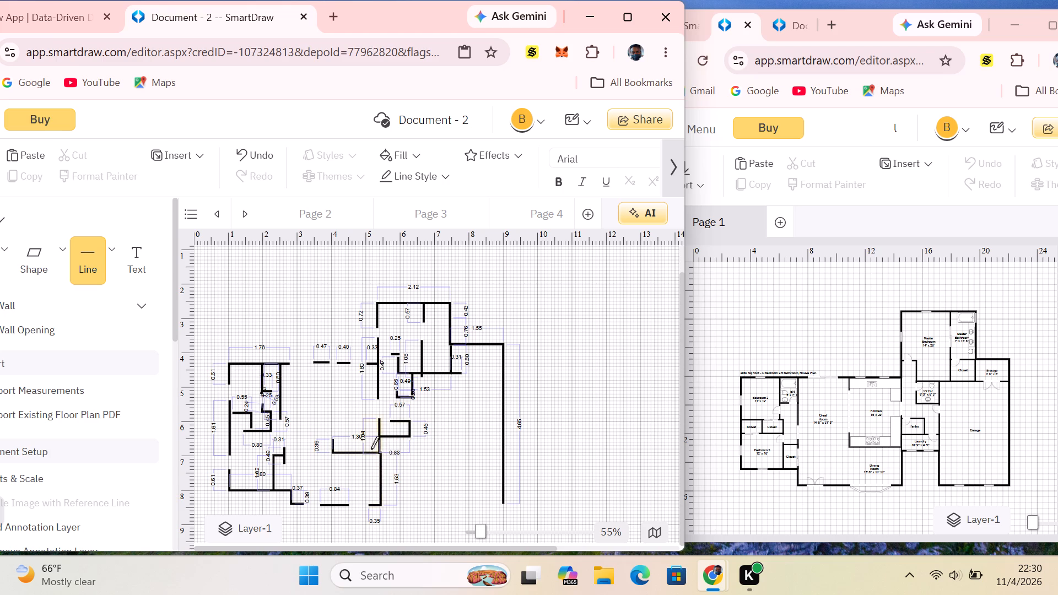
left_click_drag(384, 461, 417, 461)
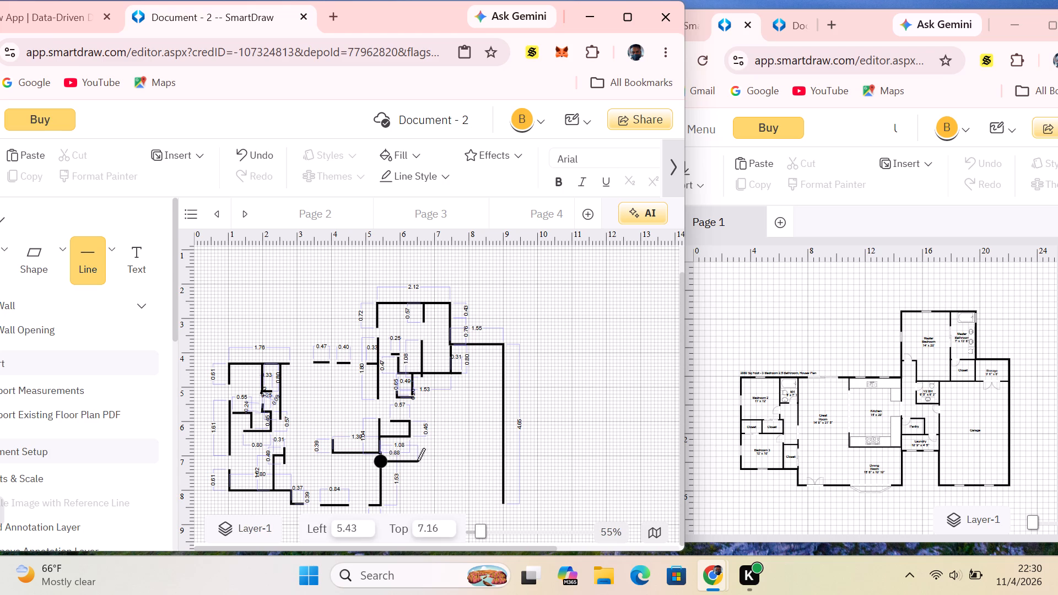
left_click_drag(417, 461, 417, 462)
left_click(460, 424)
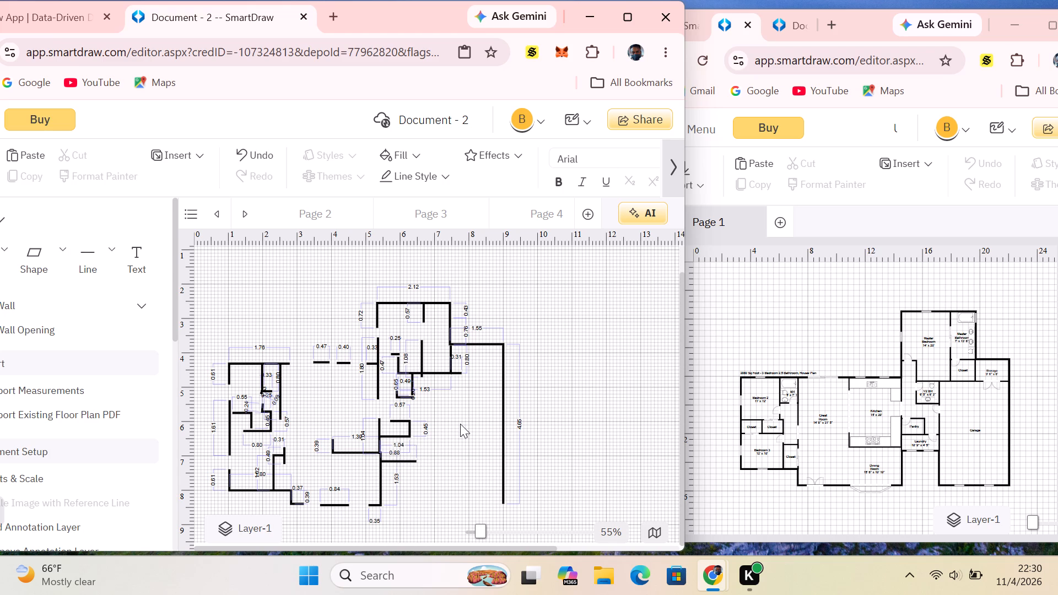
Draw the garage's inner vertical wall about 1.76 long, starting at about 6.35 left, 6.67 top and crossing the 1.04 wall's end.
left_click(74, 267)
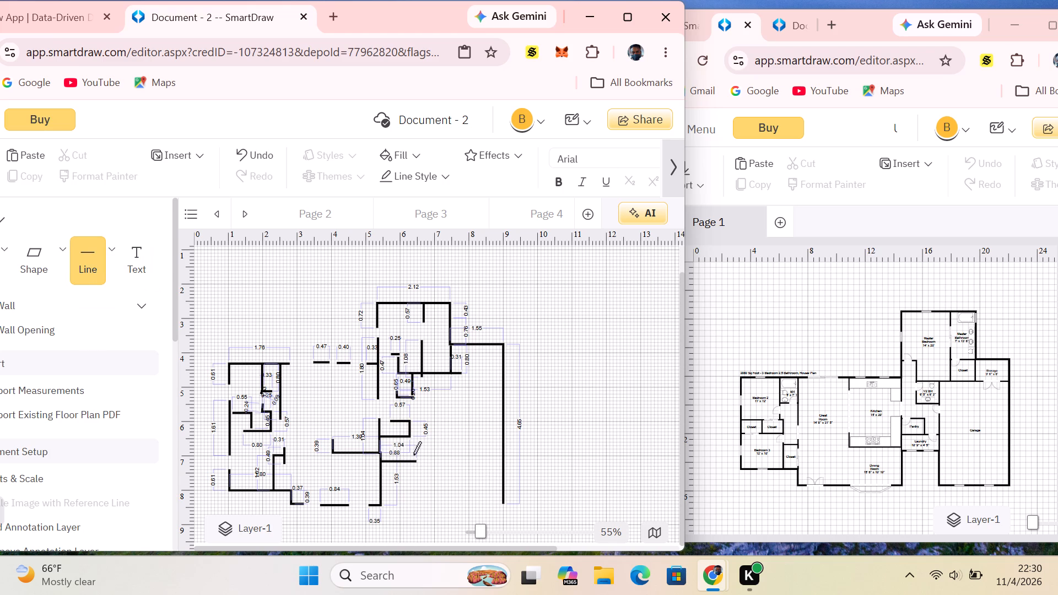
left_click_drag(412, 444, 413, 447)
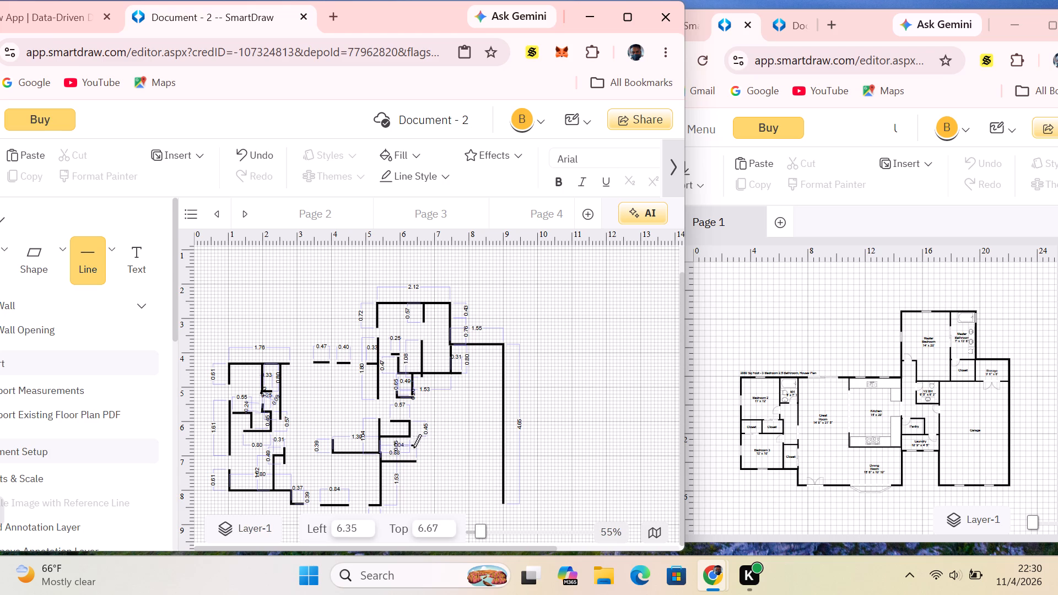
left_click_drag(413, 447, 407, 505)
left_click_drag(407, 505, 414, 505)
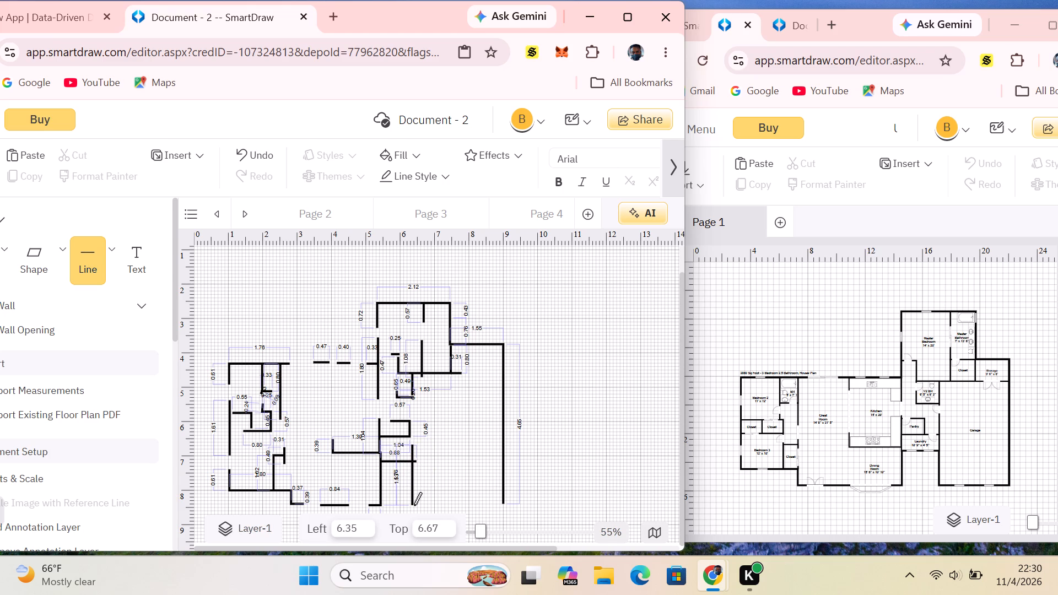
left_click_drag(414, 505, 413, 505)
left_click(489, 438)
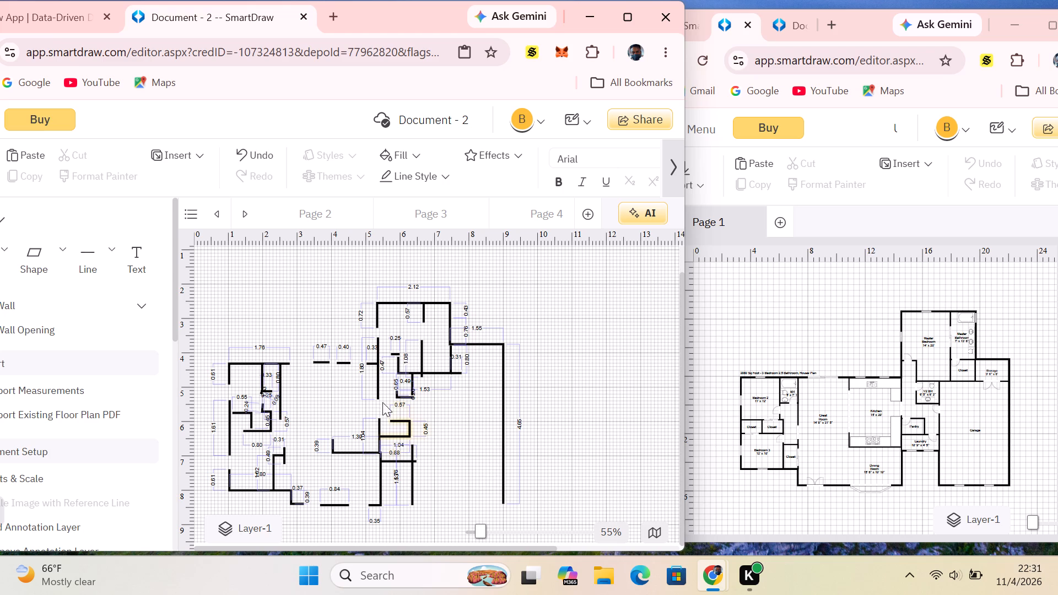
Draw a horizontal wall line about 0.63 long from the lower end of the 1.76 vertical wall towards the garage's outer wall.
left_click(77, 261)
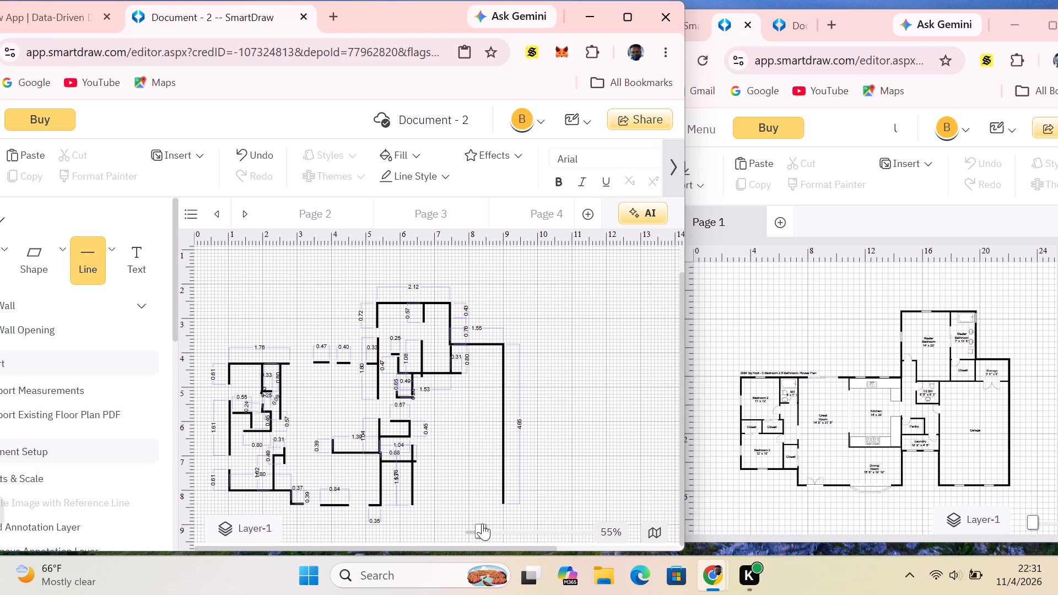
left_click_drag(409, 506, 415, 505)
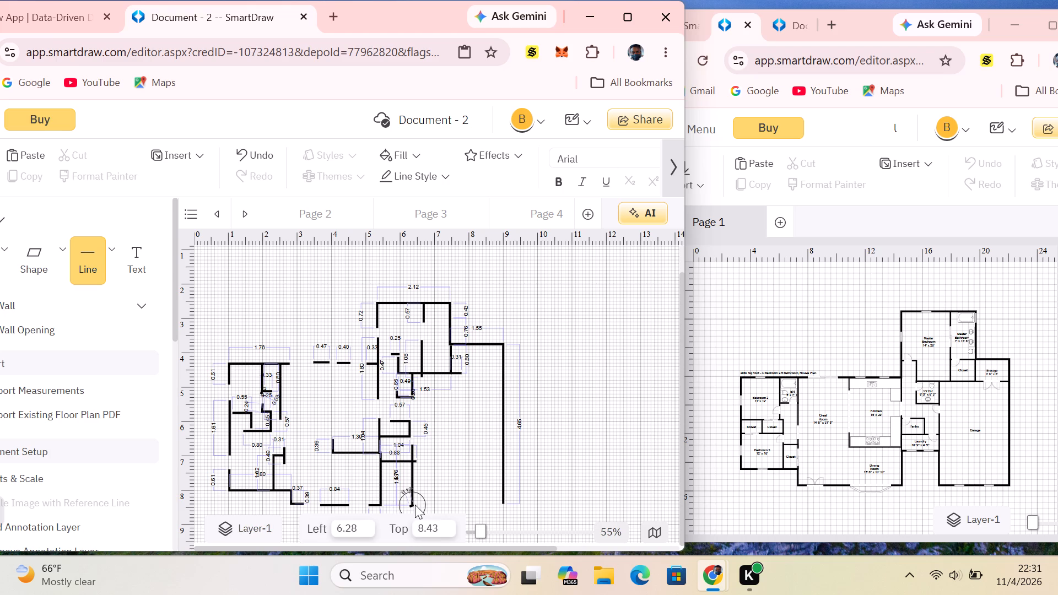
left_click_drag(415, 505, 434, 506)
left_click_drag(434, 506, 431, 506)
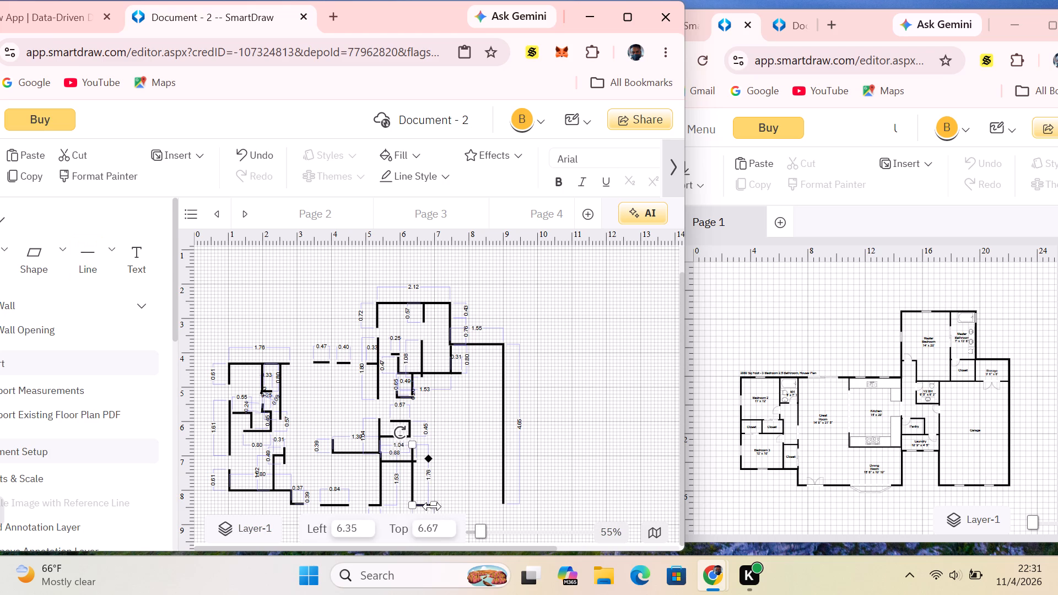
left_click(482, 486)
Continue the garage's bottom wall with separate horizontal segments about 0.80 and 0.45 long, ending the last at the 4.65 vertical wall.
left_click(97, 272)
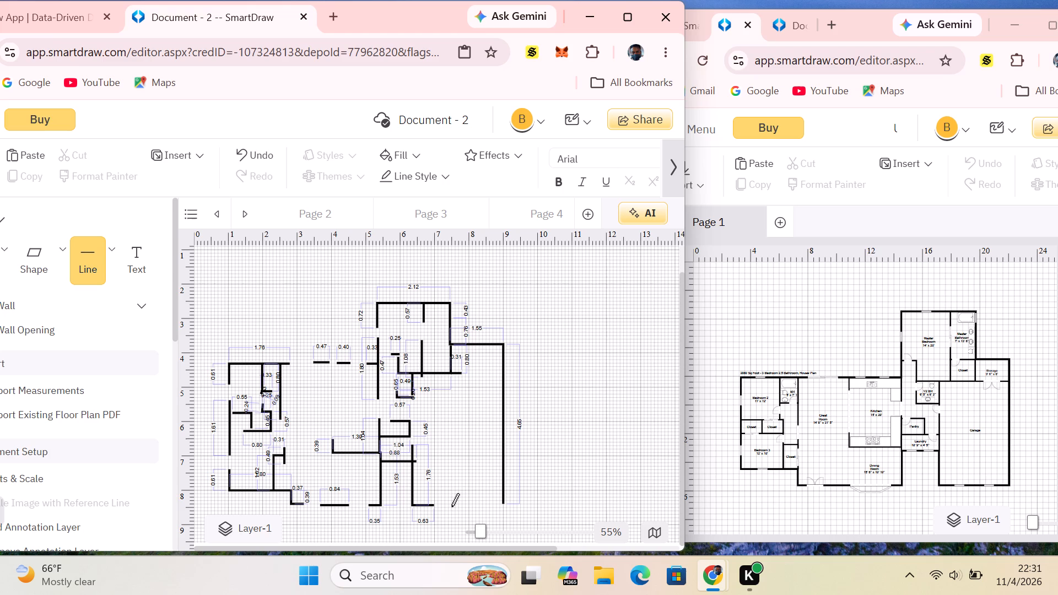
left_click_drag(446, 505, 473, 505)
left_click(557, 420)
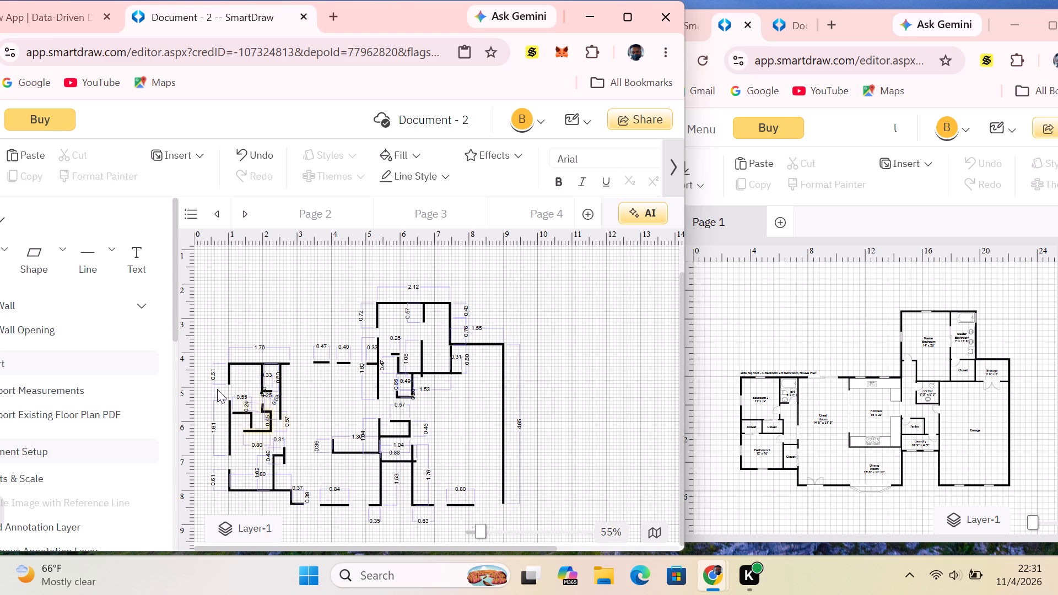
left_click(100, 262)
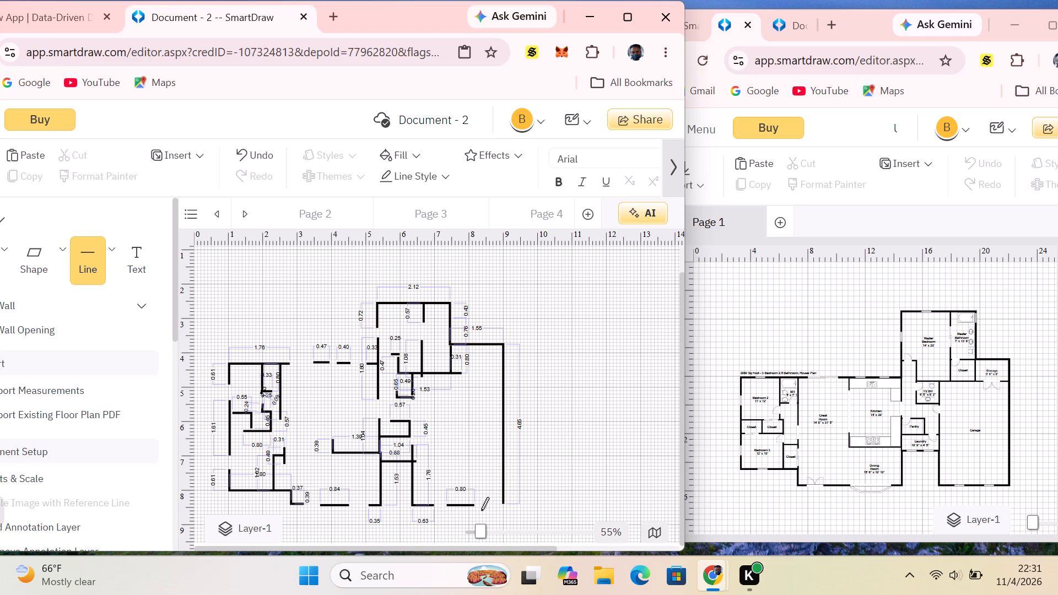
left_click_drag(487, 505, 503, 505)
left_click(547, 456)
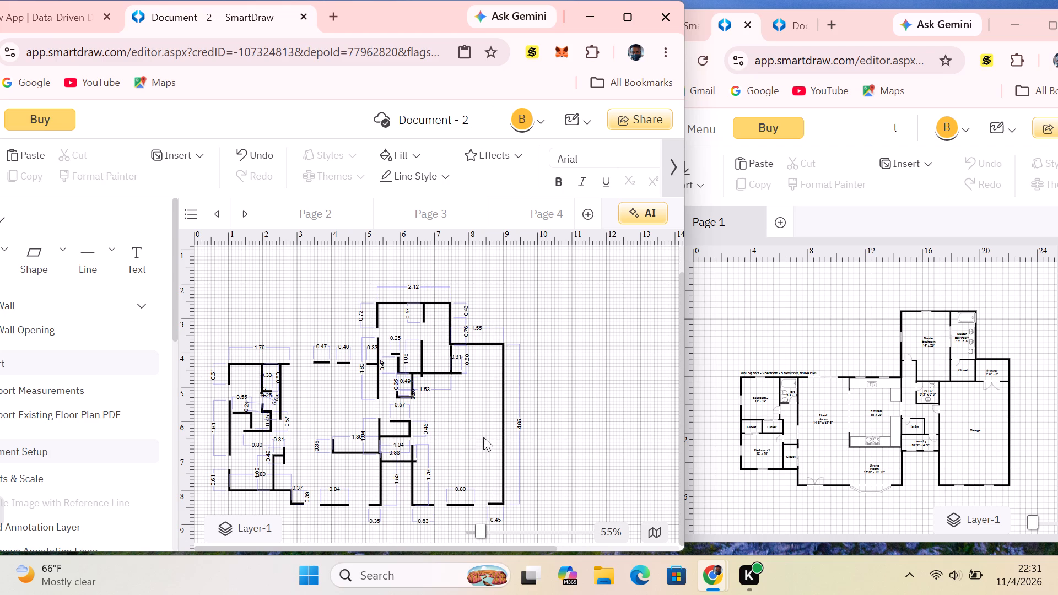
Draw a horizontal wall line about 0.53 long from about 8.47 left, 4.51 top to the 4.65 vertical wall.
left_click(92, 252)
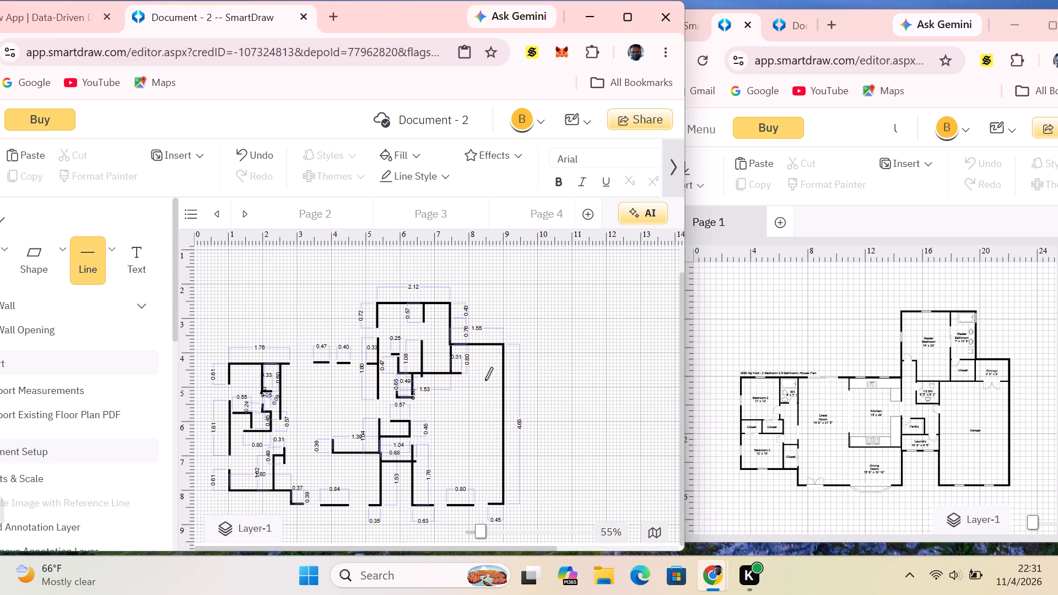
left_click_drag(485, 371, 500, 370)
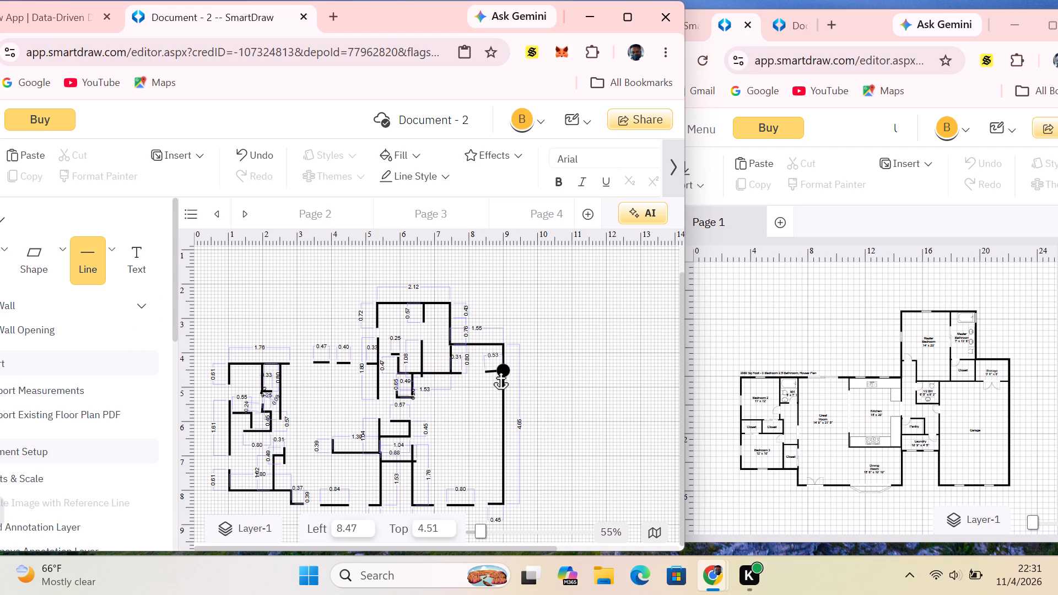
left_click_drag(500, 370, 508, 370)
left_click_drag(508, 370, 509, 371)
left_click(545, 317)
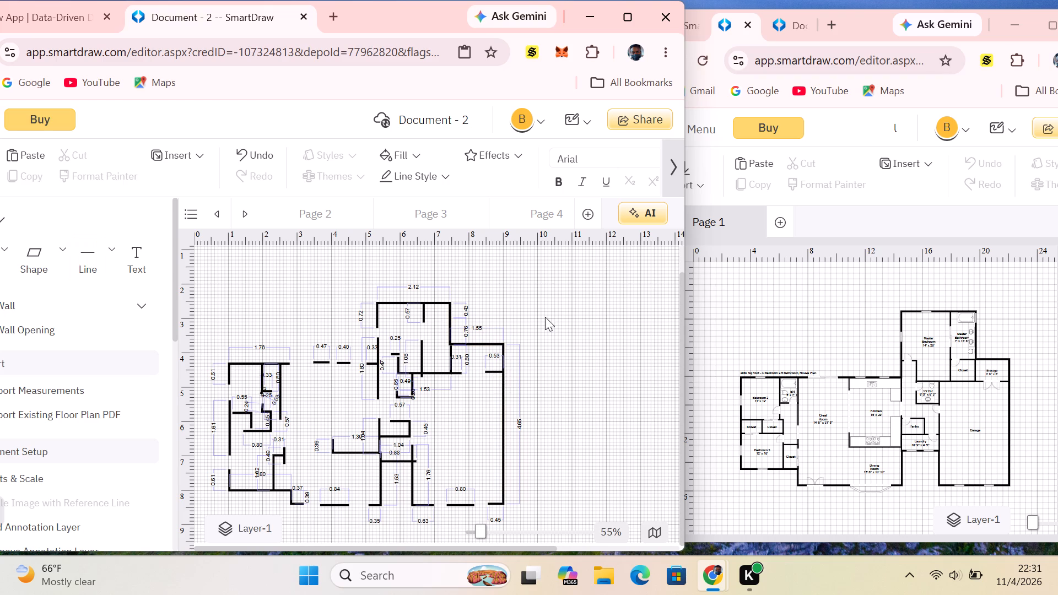
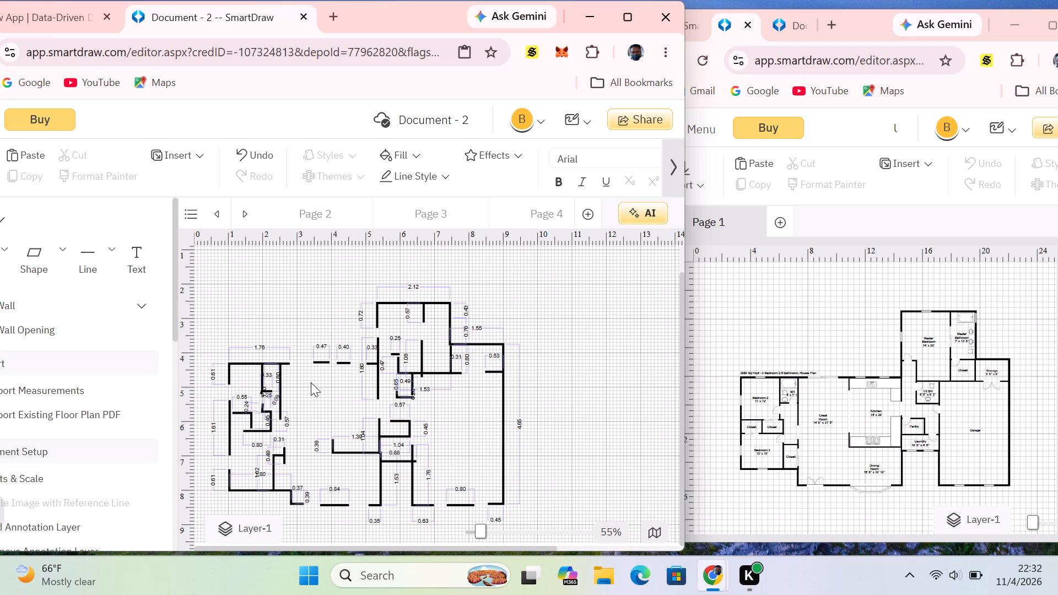
Place a rectangle in the empty area above the plan at about 1.24 left, 1.79 top and fill it white.
left_click(61, 258)
left_click(81, 321)
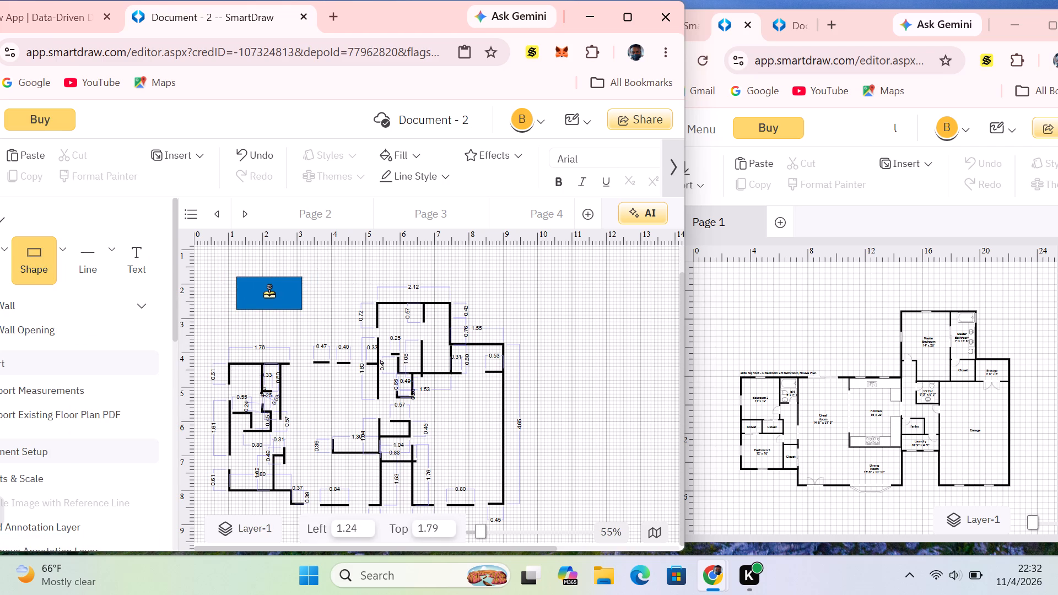
left_click(269, 293)
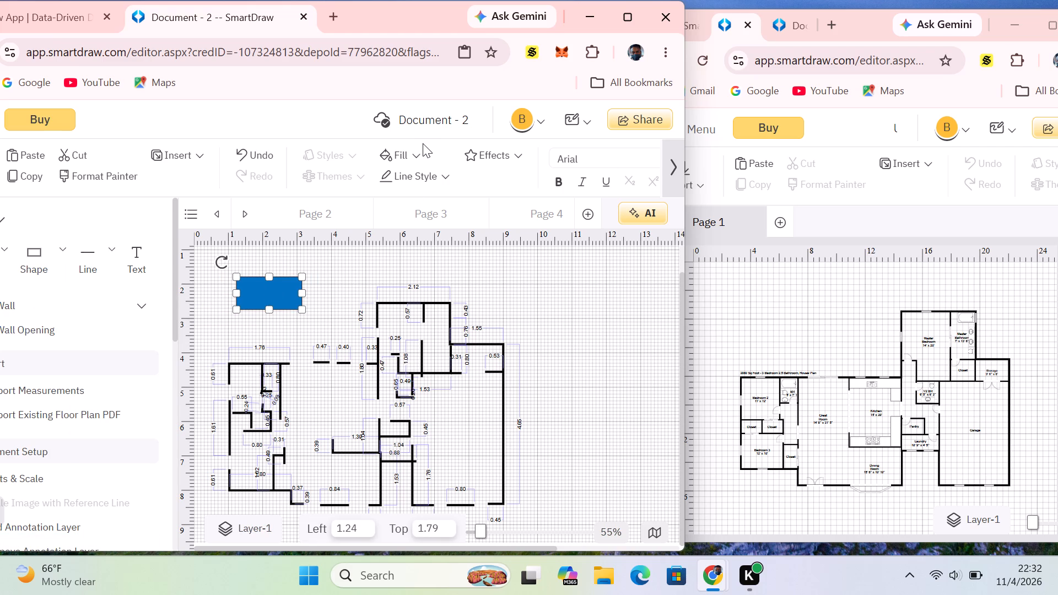
left_click(417, 154)
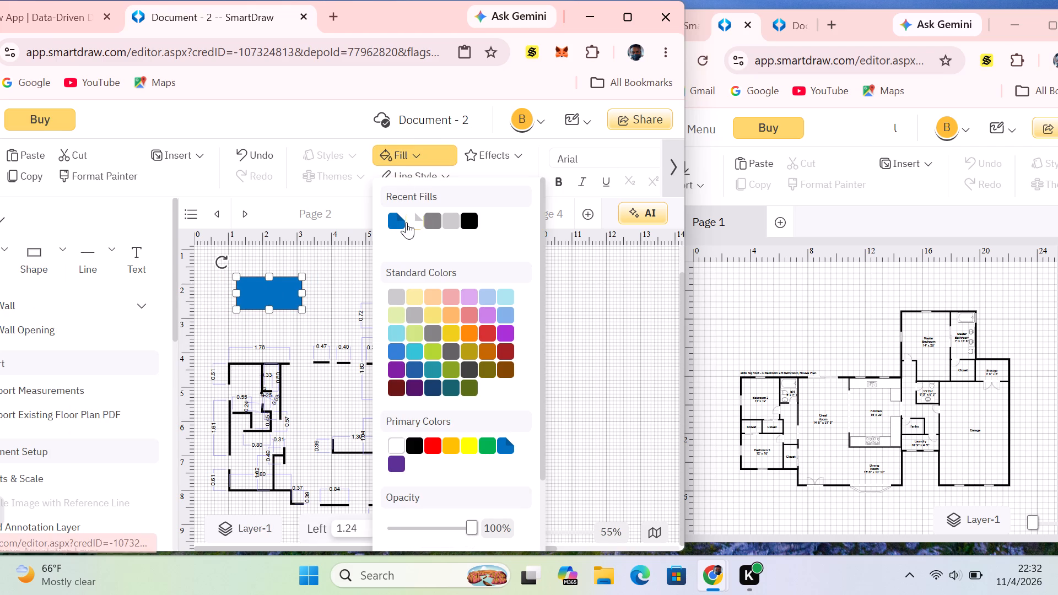
left_click(409, 222)
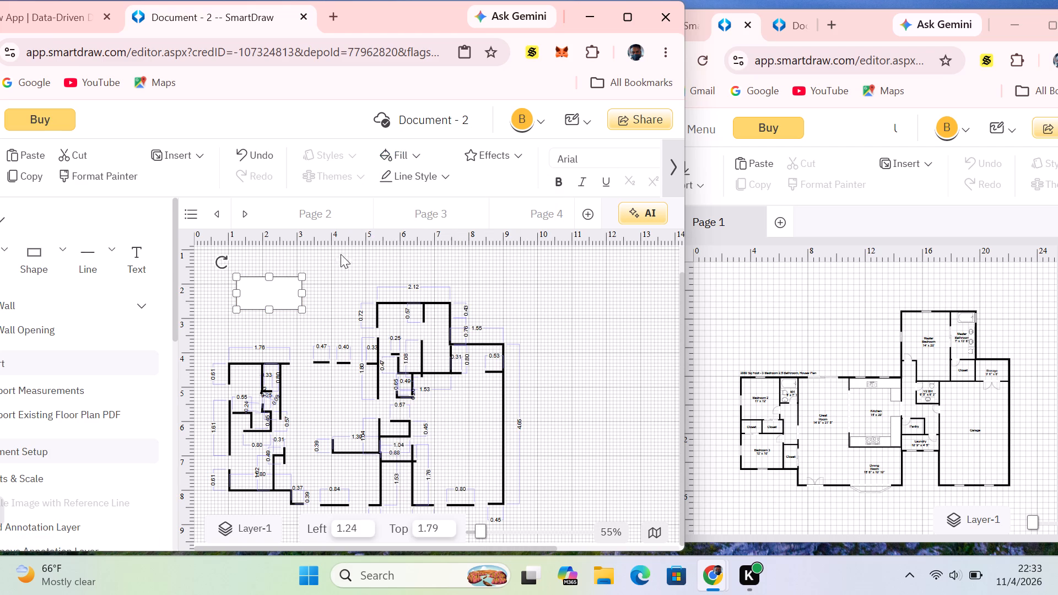
Resize the white rectangle into a thin horizontal strip, with its left edge at about 1.31 and top at about 1.79.
left_click(239, 295)
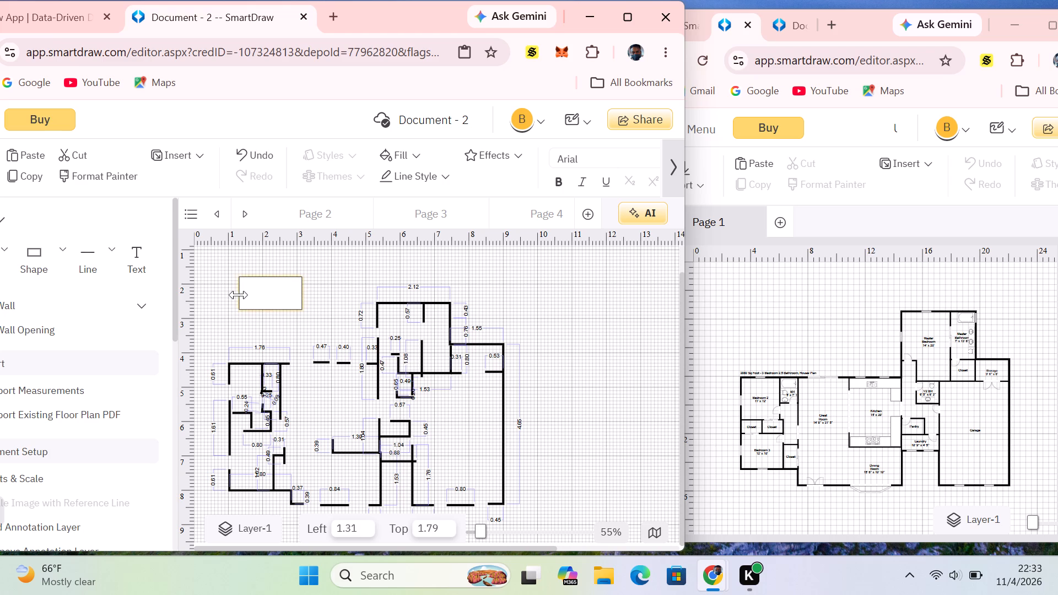
left_click(239, 295)
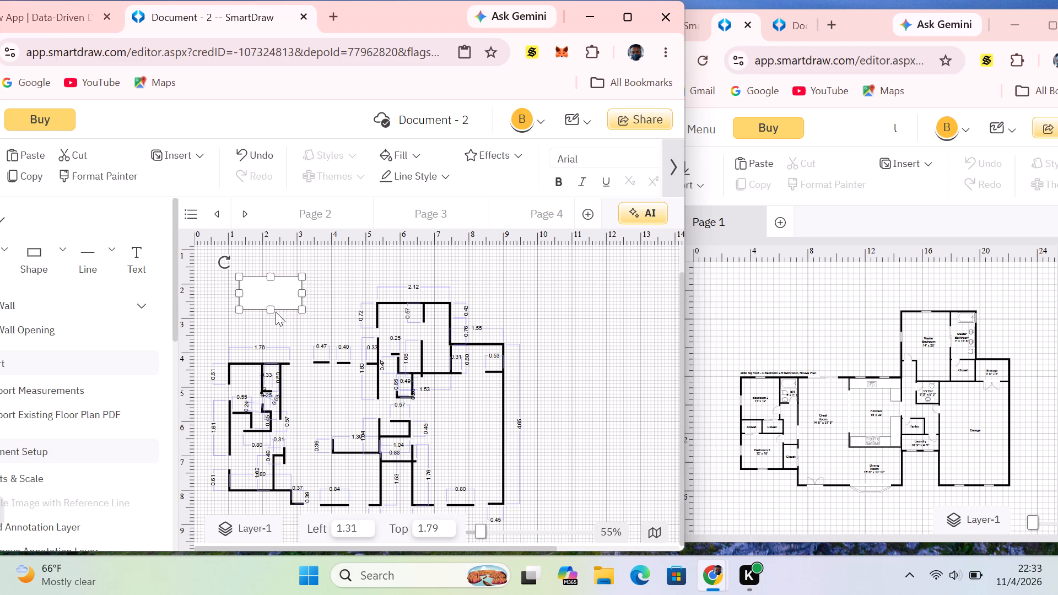
left_click(271, 307)
left_click_drag(271, 307, 271, 301)
left_click(272, 301)
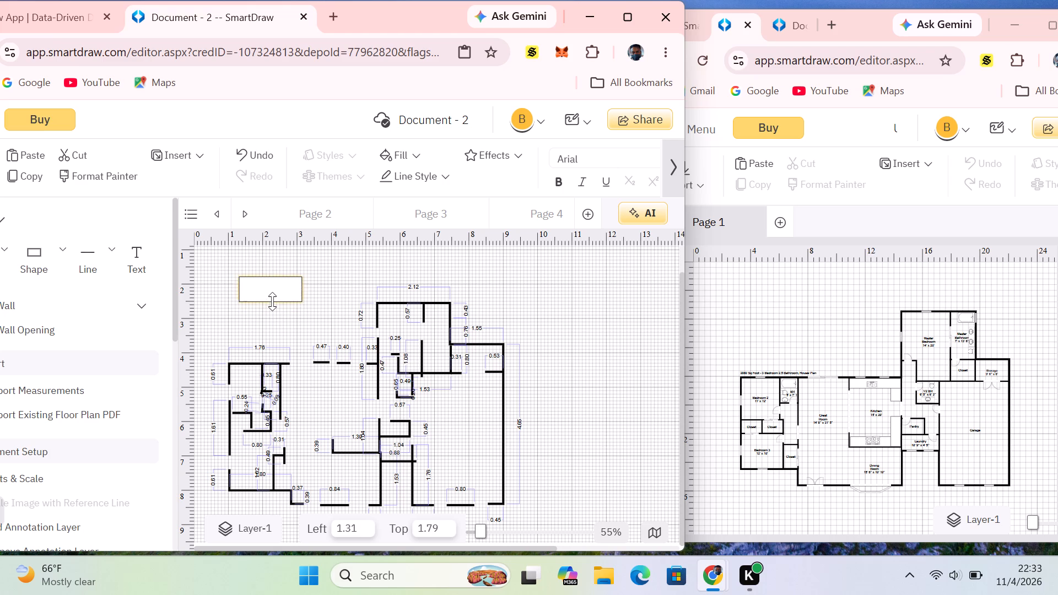
left_click_drag(272, 301, 276, 278)
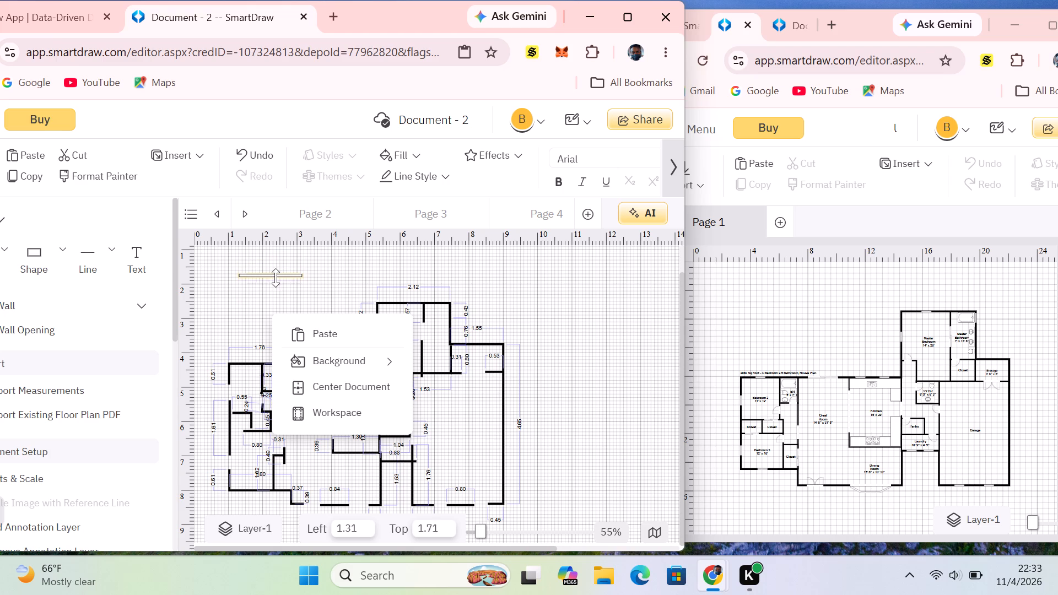
left_click_drag(276, 278, 276, 288)
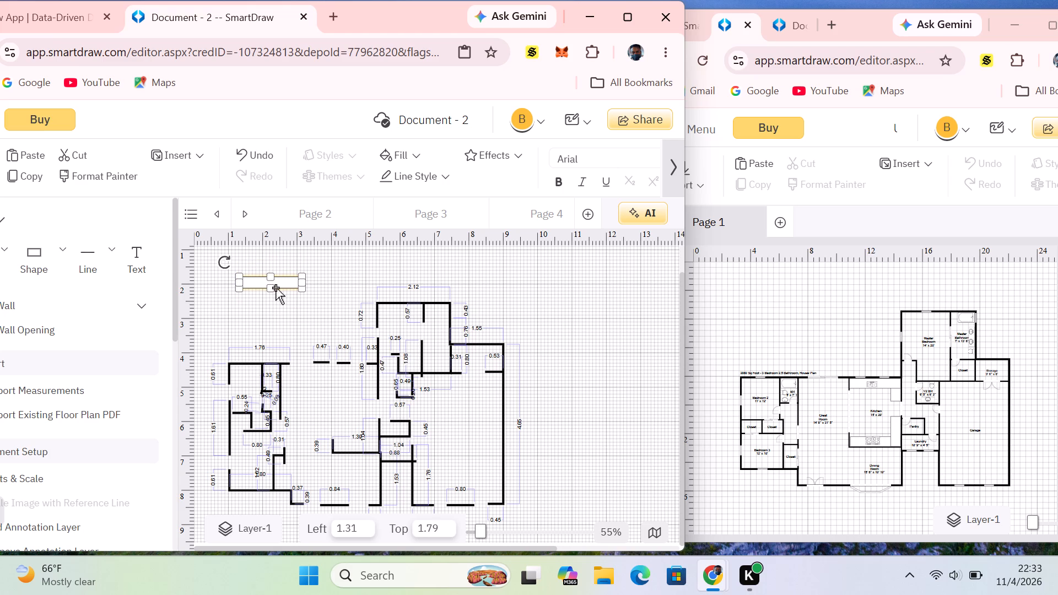
Move the horizontal strip into the kitchen as a counter beneath the top wall segments, at about 3.53 left, 4.38 top.
left_click(276, 288)
left_click_drag(276, 288, 355, 399)
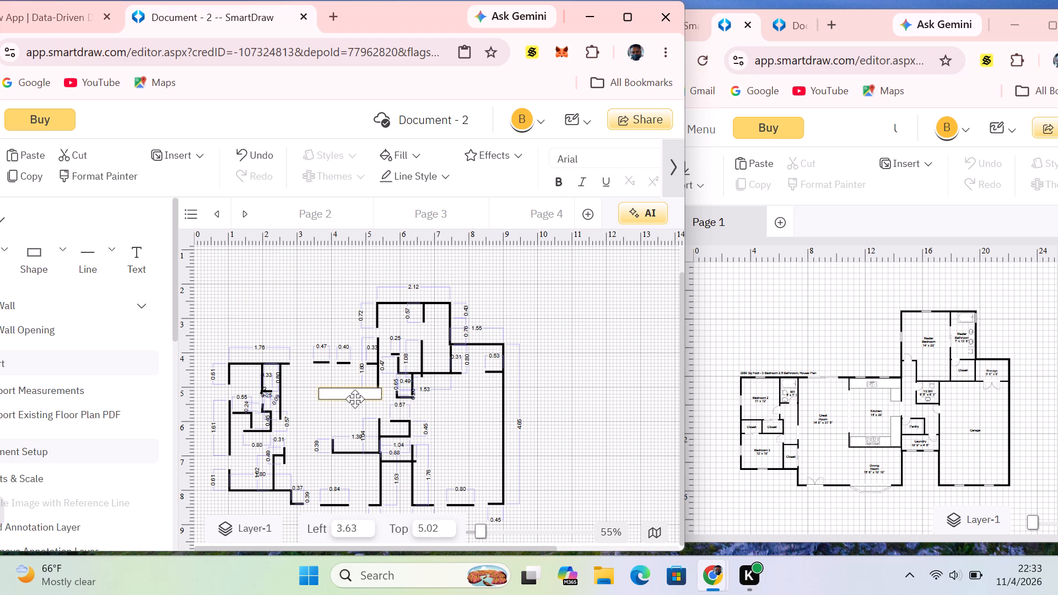
left_click_drag(355, 399, 349, 378)
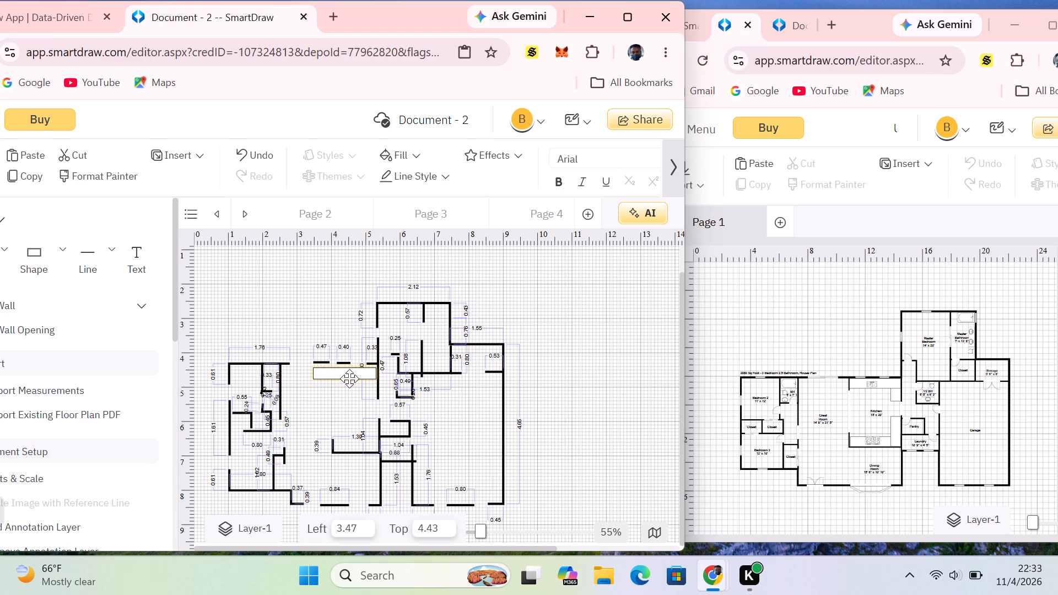
left_click_drag(349, 378, 352, 376)
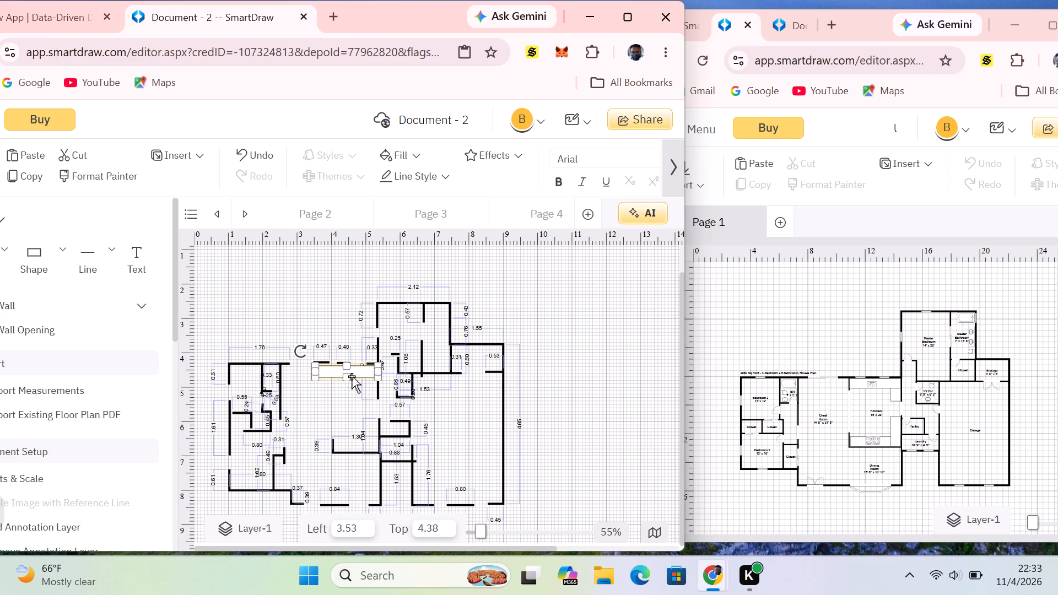
left_click(344, 326)
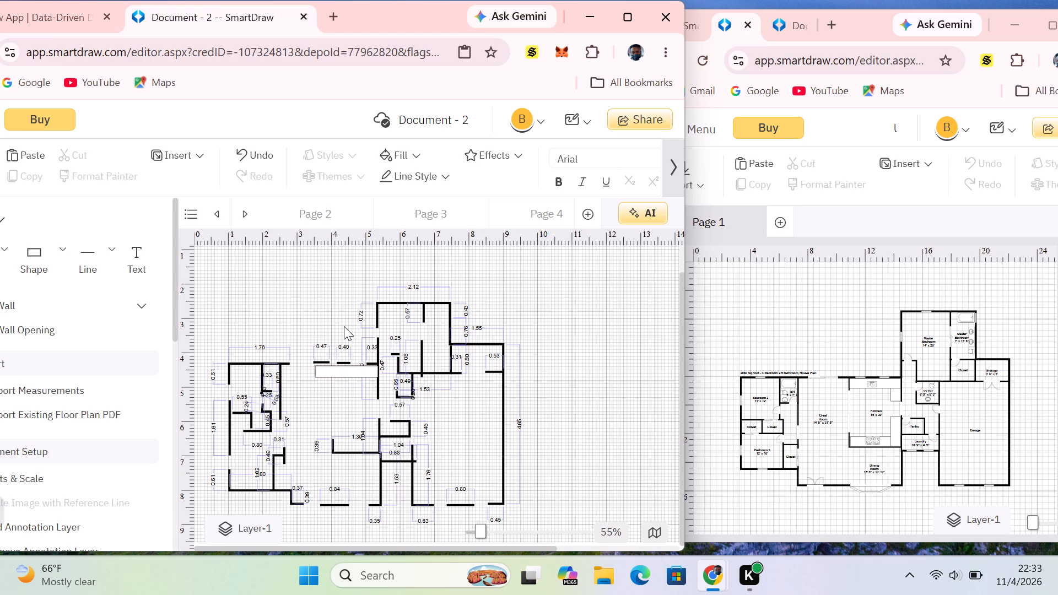
Place a second rectangle above the plan and narrow it to a vertical strip at about 2.24 left, 1.43 top.
left_click(40, 261)
left_click(260, 286)
left_click(61, 245)
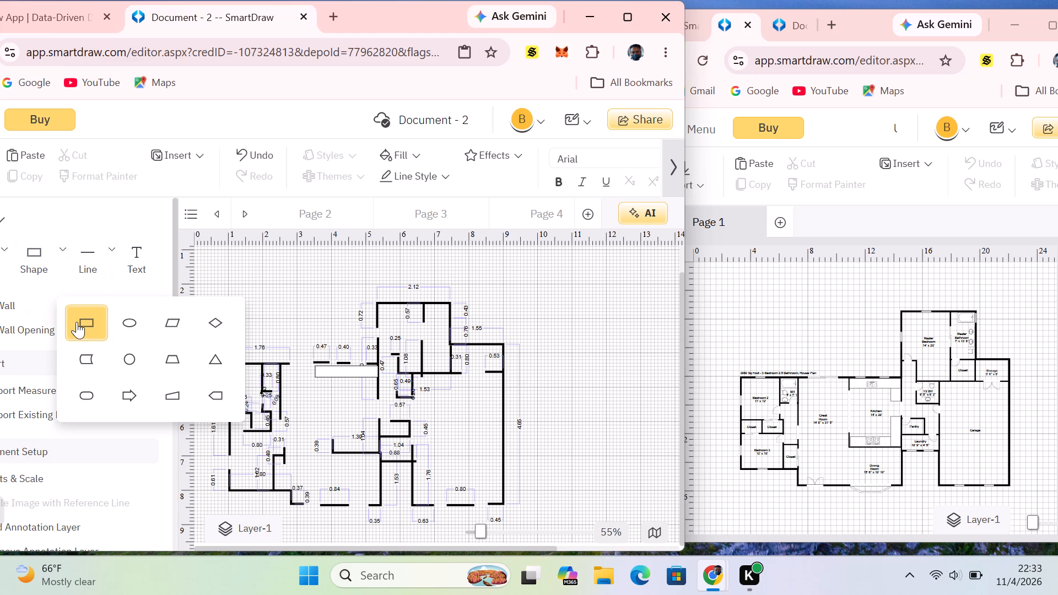
left_click_drag(77, 322, 250, 280)
left_click(258, 280)
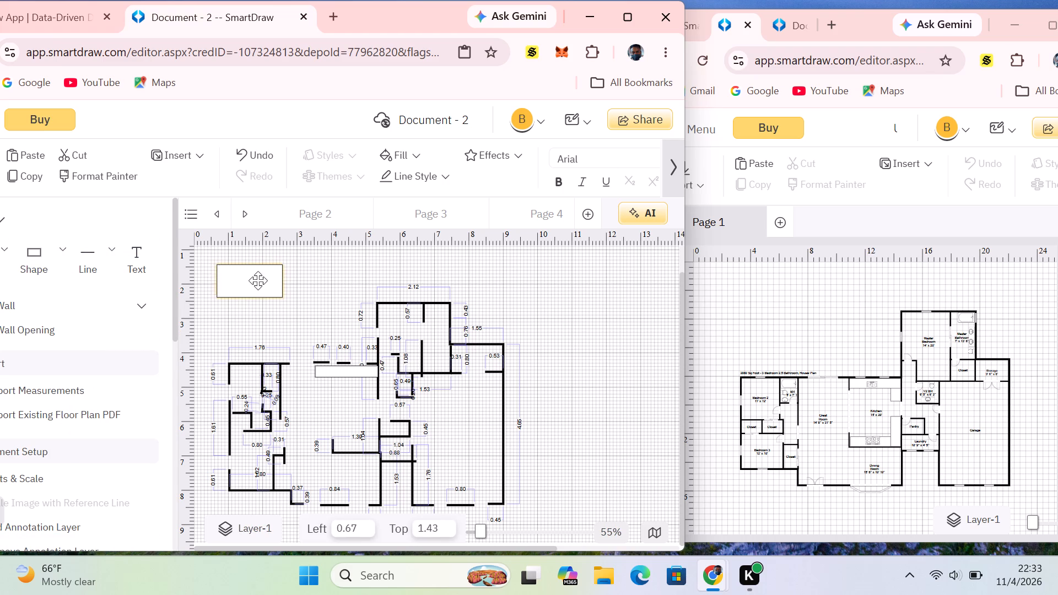
left_click_drag(215, 283, 271, 283)
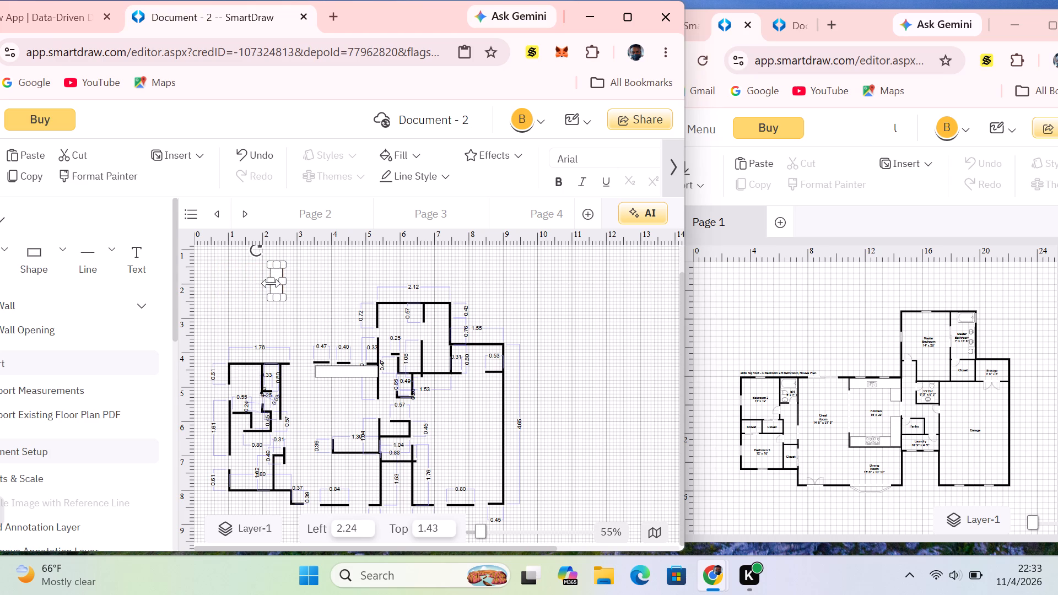
left_click(295, 289)
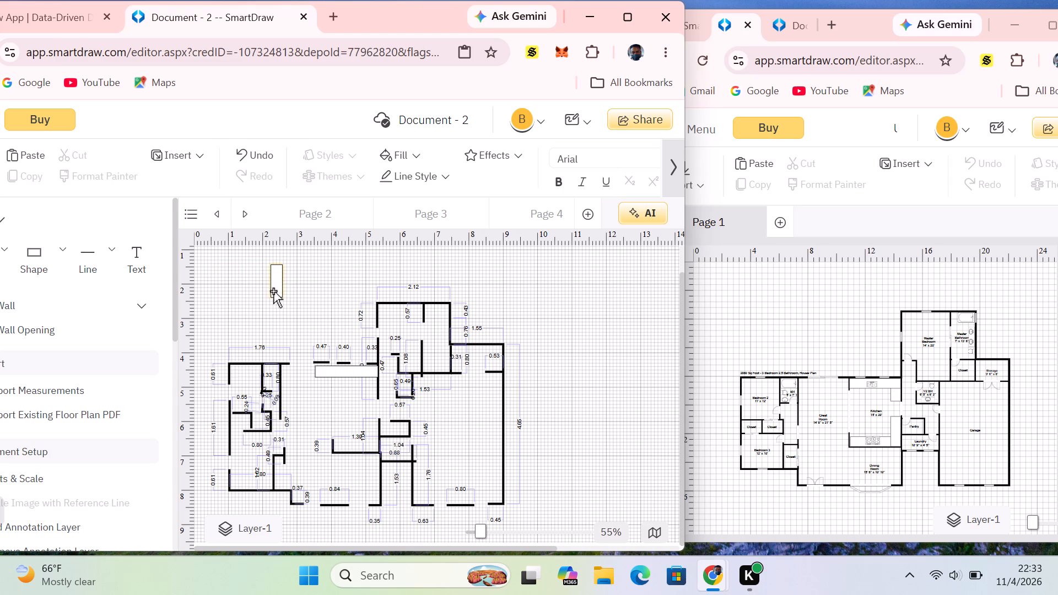
Shorten the vertical strip so its top is at about 1.83, and narrow it slightly to about 2.28 left.
left_click(274, 291)
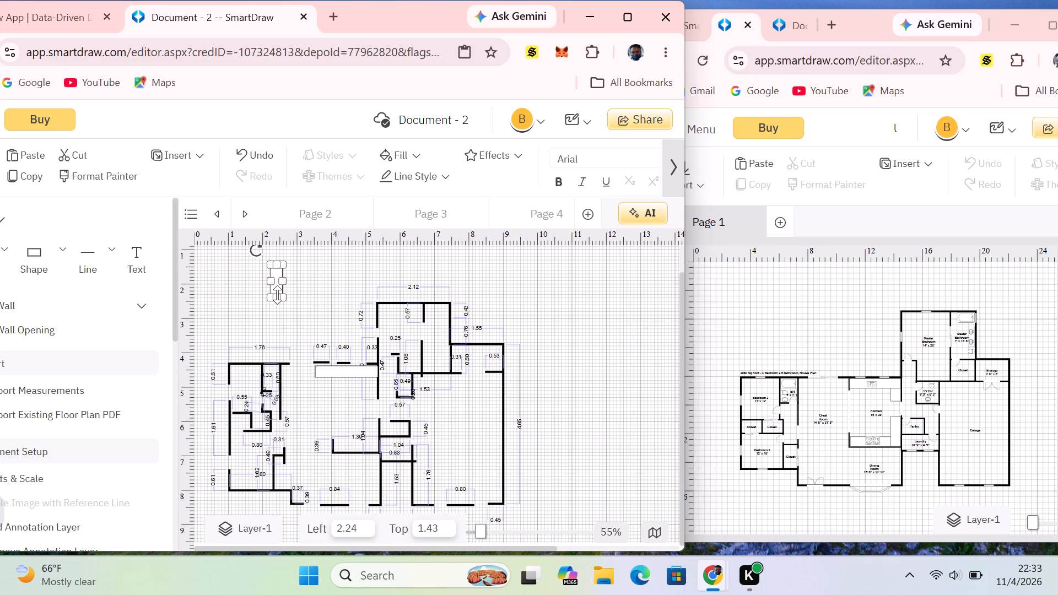
left_click(277, 281)
left_click_drag(276, 264, 276, 278)
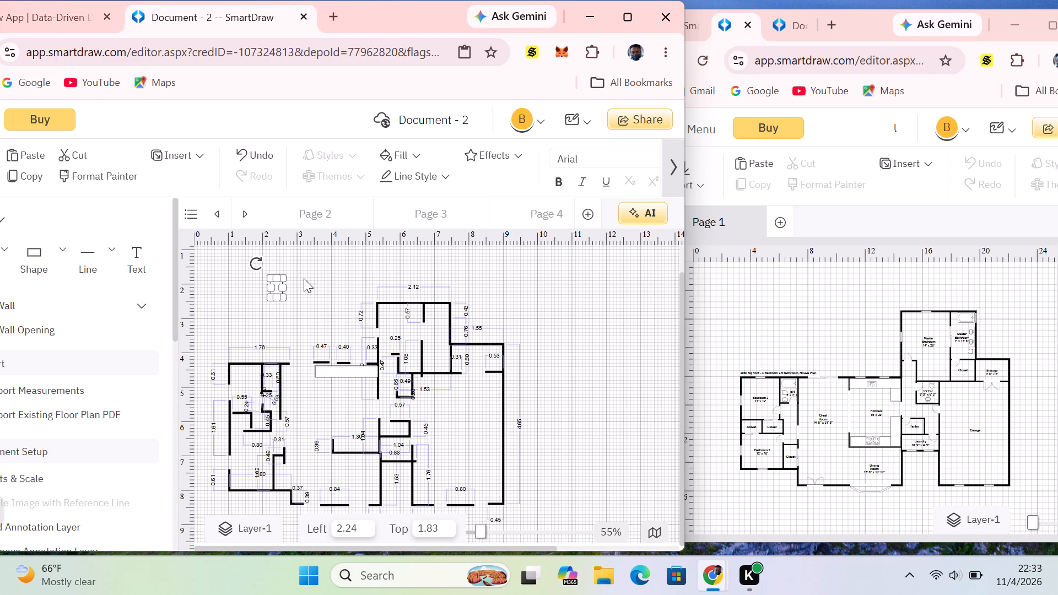
left_click(304, 278)
left_click(304, 278)
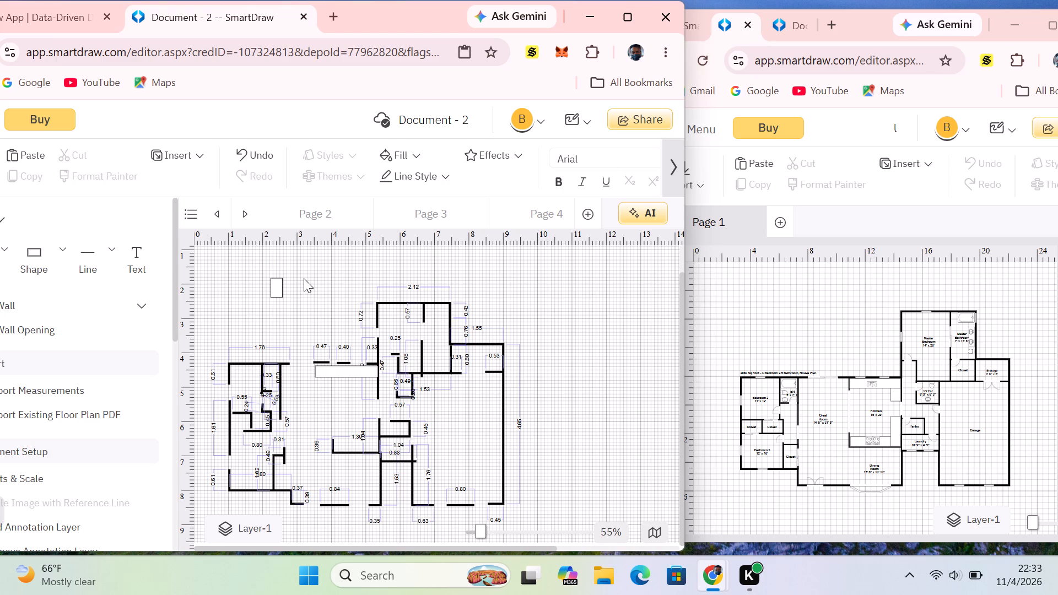
double_click(274, 290)
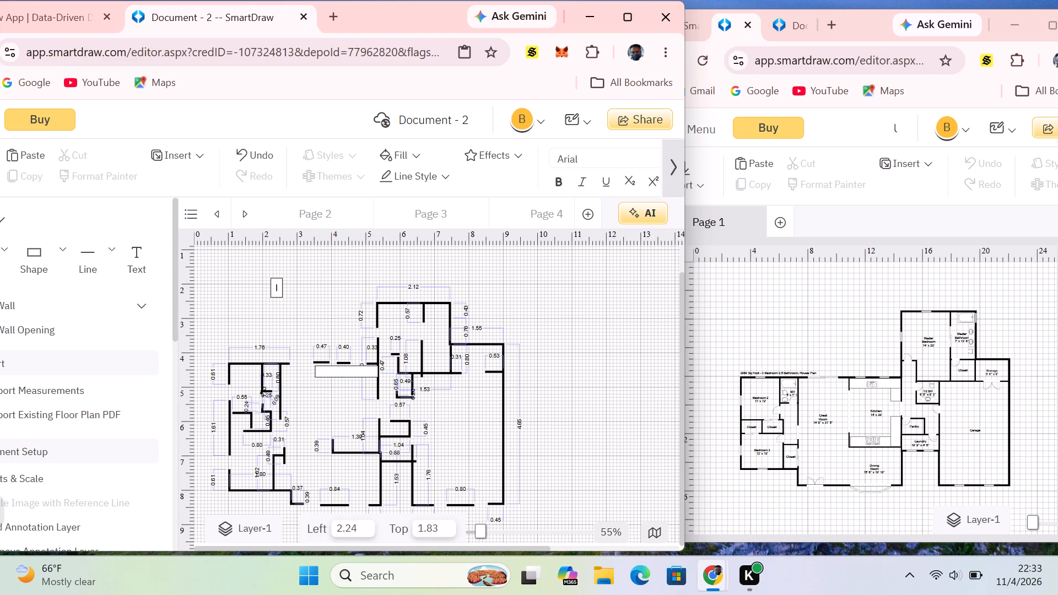
left_click(274, 290)
left_click(295, 280)
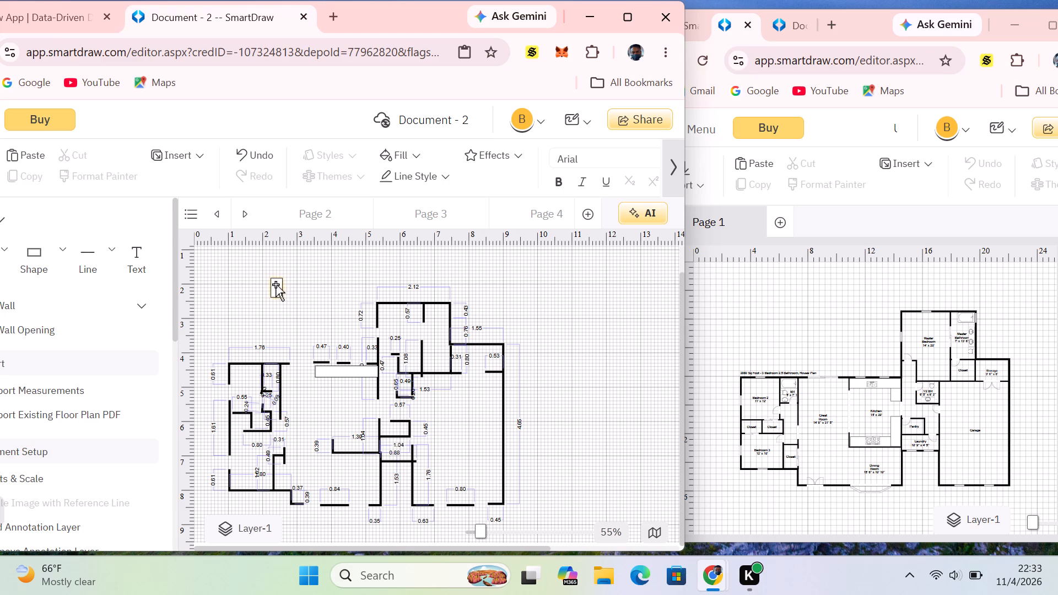
left_click(276, 284)
left_click(272, 287)
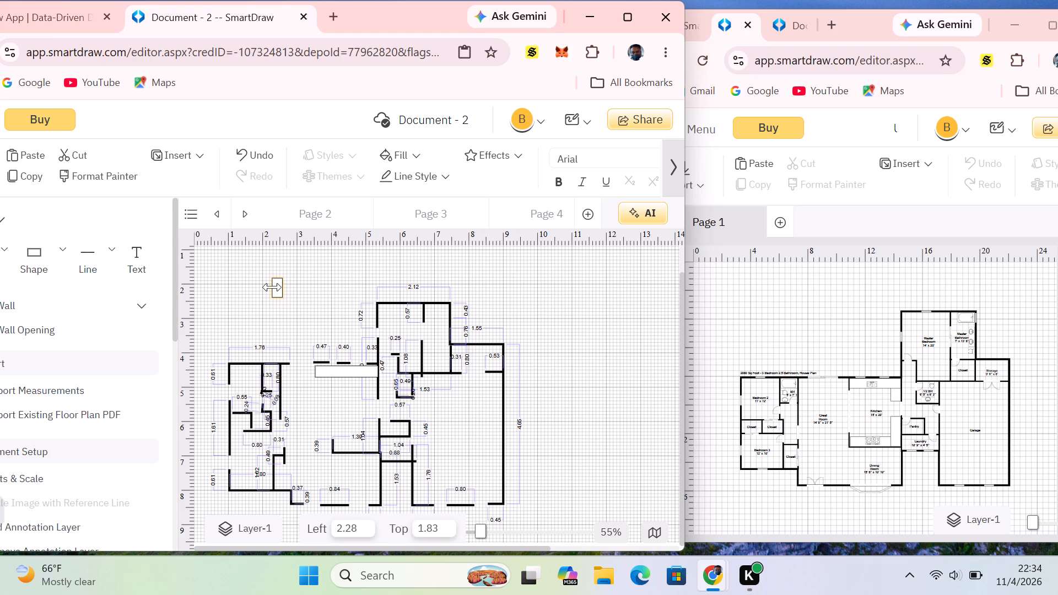
left_click(312, 288)
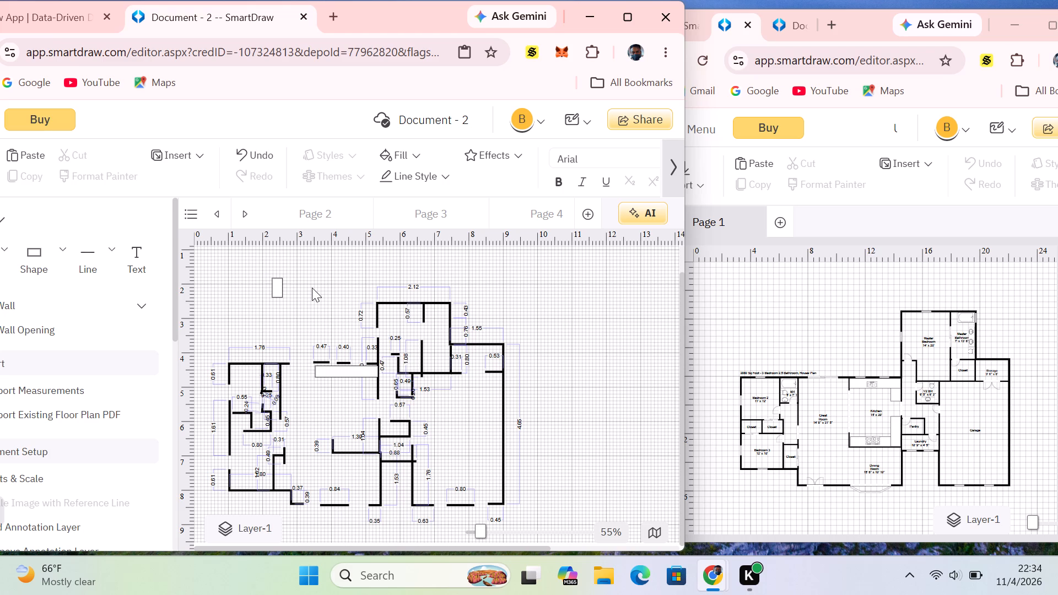
left_click(312, 288)
Move the small vertical rectangle into the kitchen, directly below the counter strip's right end and against the vertical wall.
left_click_drag(278, 288, 371, 387)
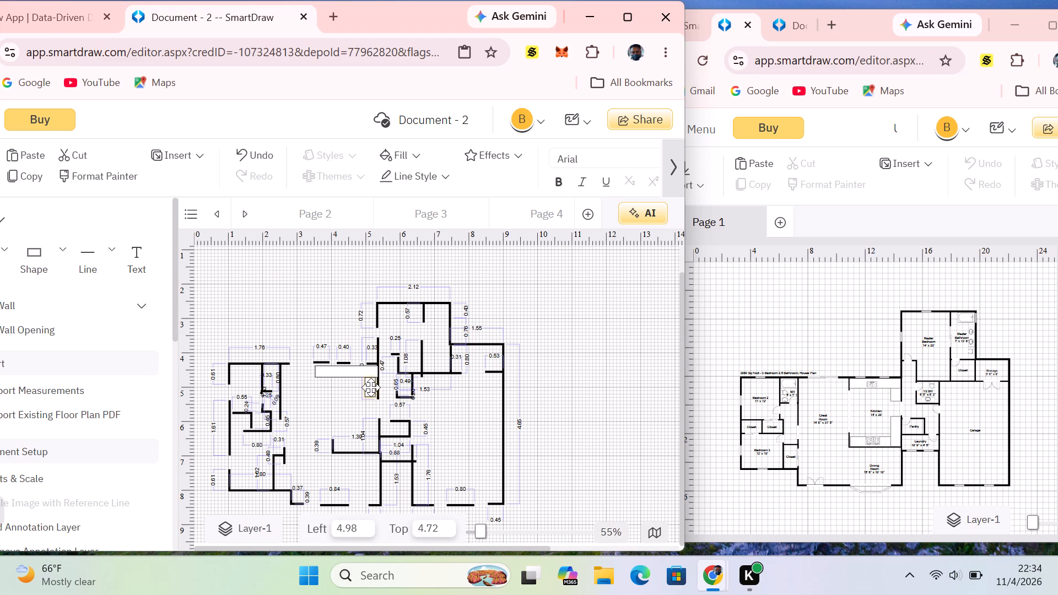
left_click_drag(371, 387, 374, 386)
left_click(337, 302)
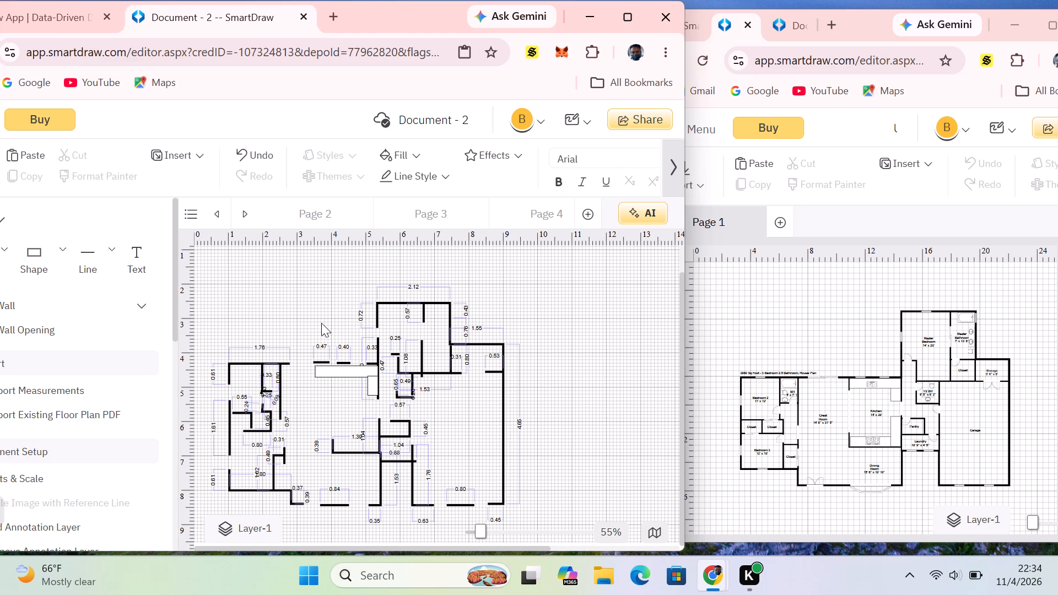
Lengthen the kitchen's bottom horizontal wall line to about 1.57, pulling its left corner outward to about 3.87 left.
left_click(329, 445)
left_click(335, 451)
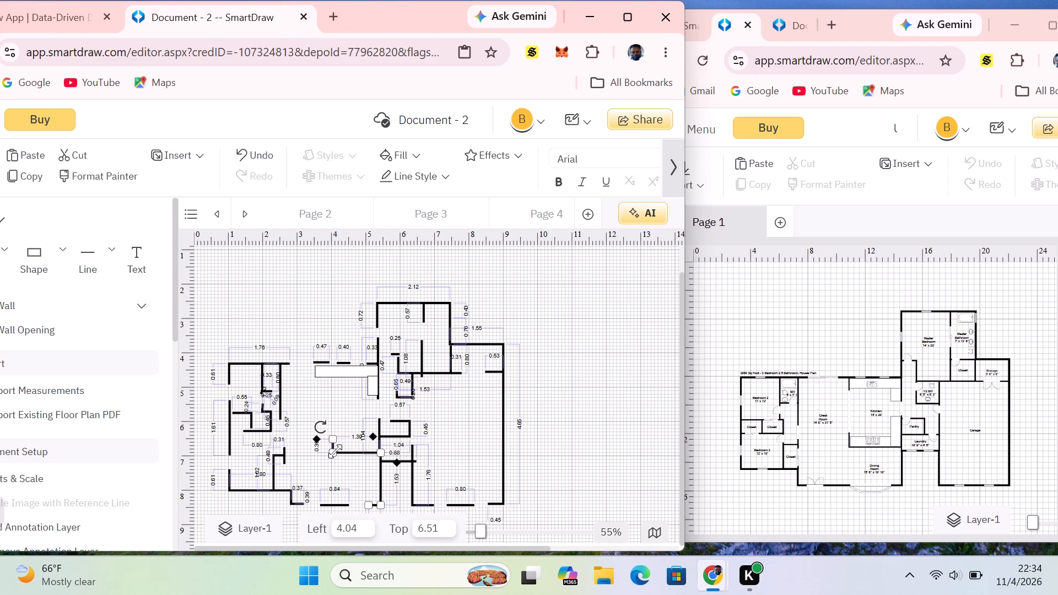
left_click_drag(335, 451, 327, 451)
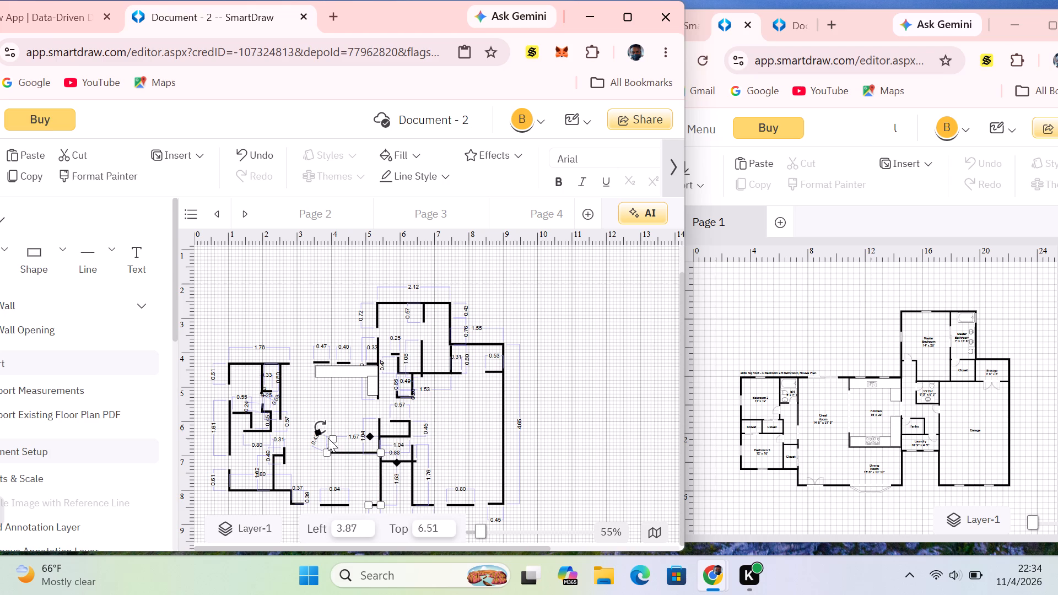
Rotate the connected kitchen and dining room wall lines counterclockwise.
left_click_drag(319, 423, 320, 423)
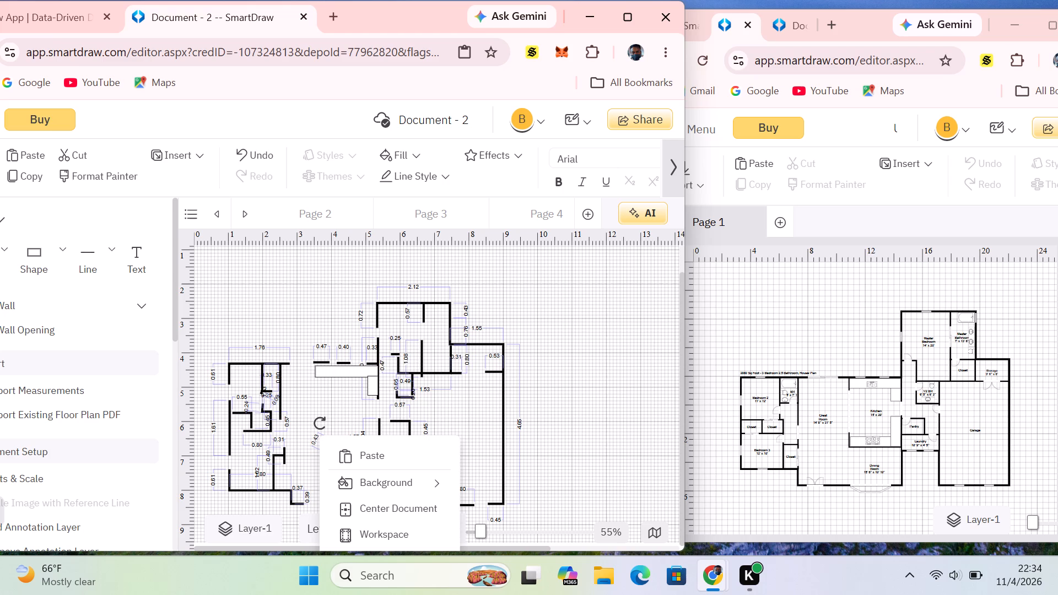
left_click_drag(320, 423, 306, 420)
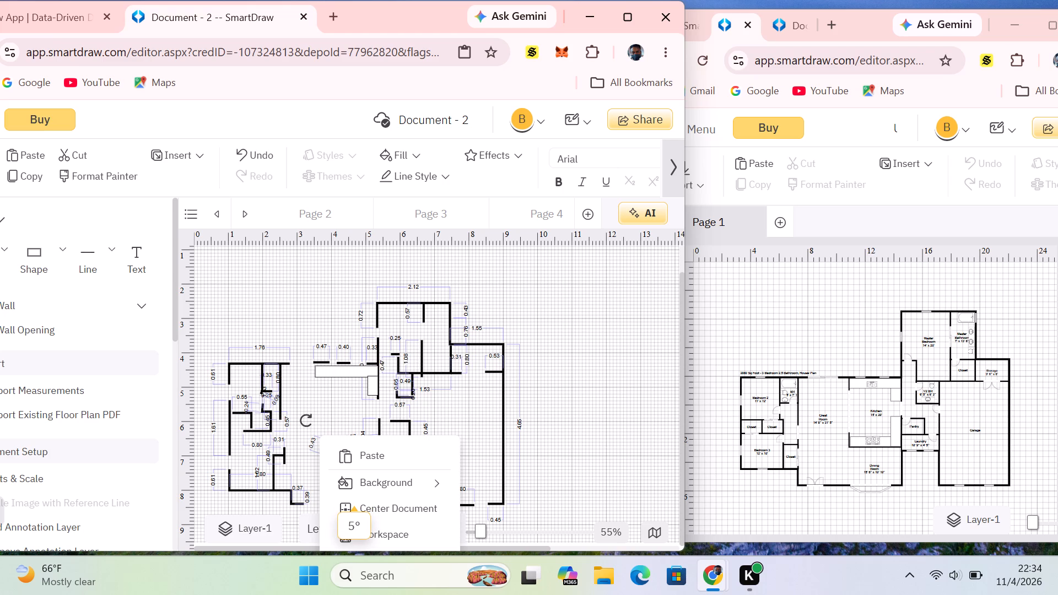
left_click_drag(306, 420, 296, 423)
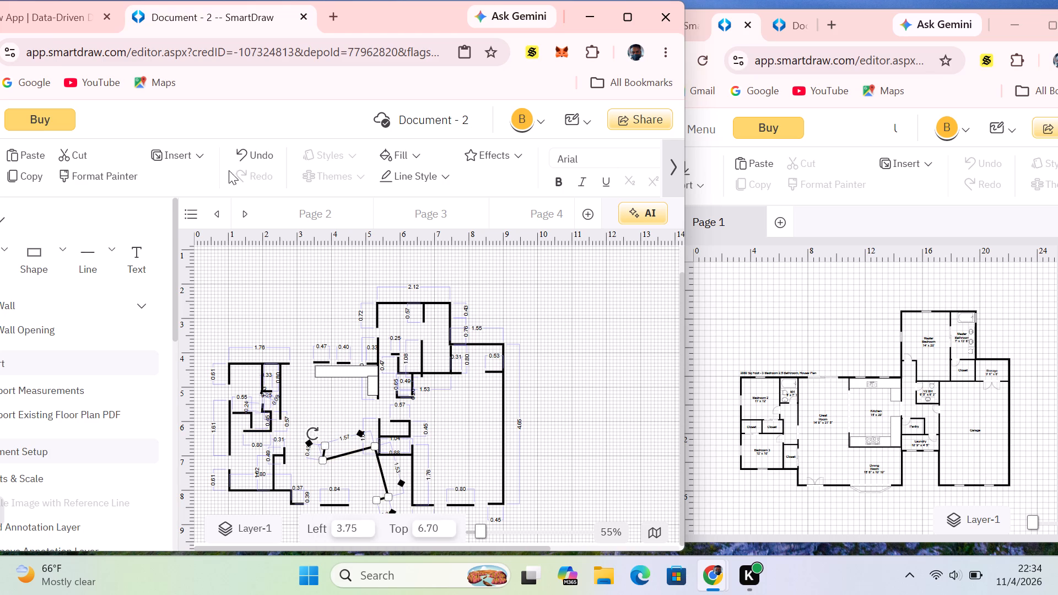
Undo the last two changes to the connected kitchen and dining room wall lines.
left_click(243, 155)
left_click(243, 155)
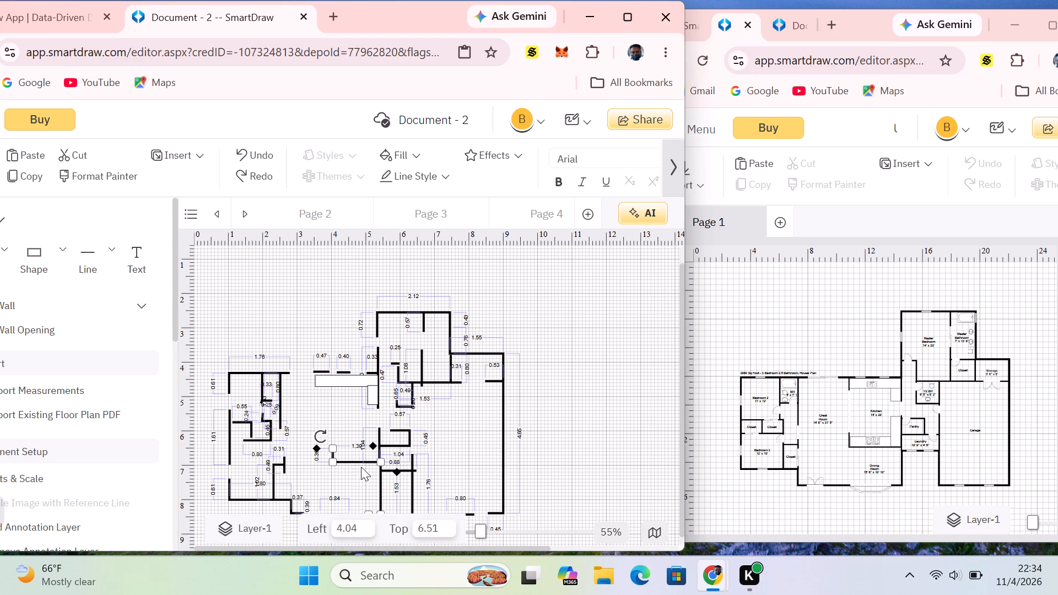
Lengthen the kitchen's bottom horizontal wall line to about 1.69, pulling its left corner outward to about 3.75 left.
left_click_drag(332, 459, 326, 458)
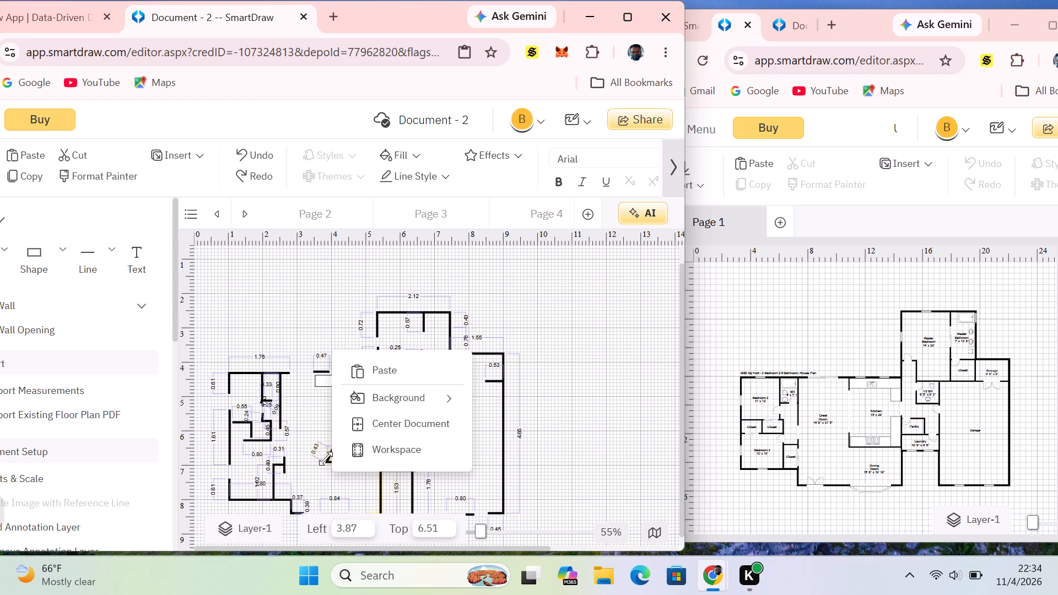
left_click_drag(326, 458, 322, 458)
left_click(305, 417)
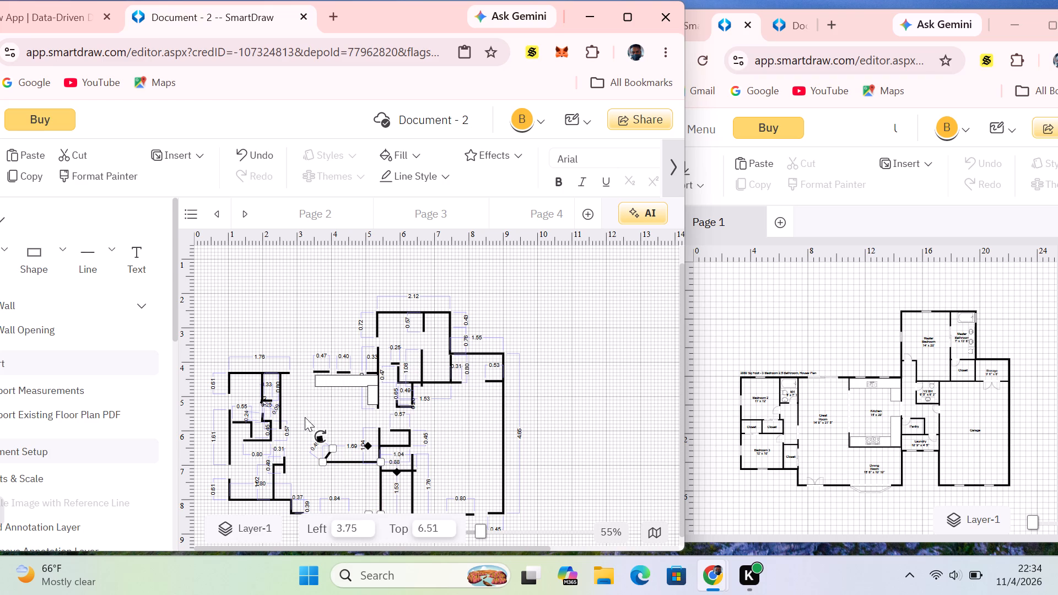
Straighten the slanted stub at the kitchen bottom wall's left end into a vertical wall about 0.51 long.
left_click(332, 448)
left_click_drag(332, 448, 320, 447)
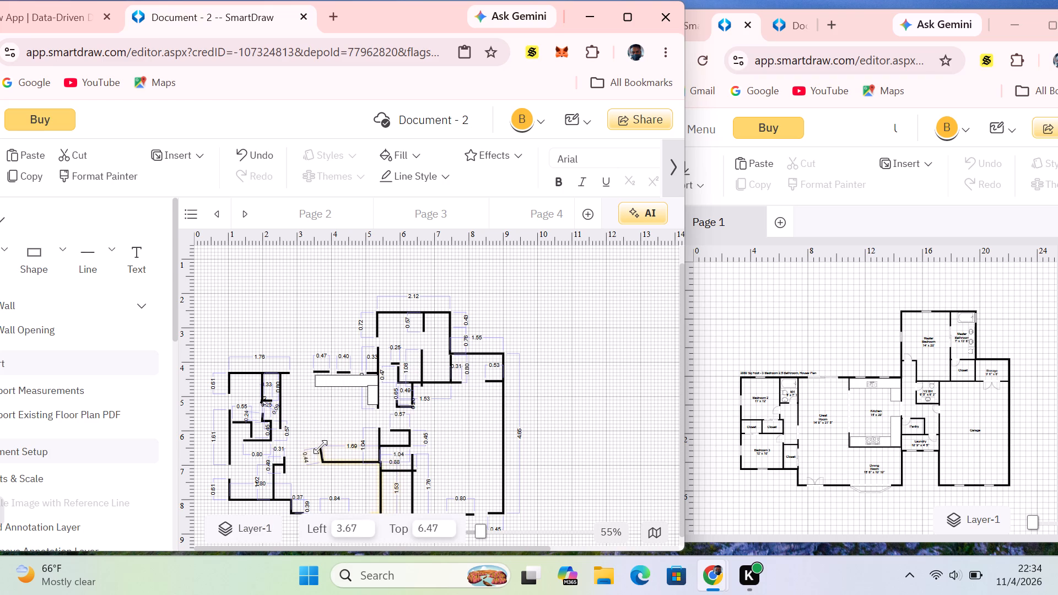
left_click_drag(320, 447, 322, 443)
left_click(320, 416)
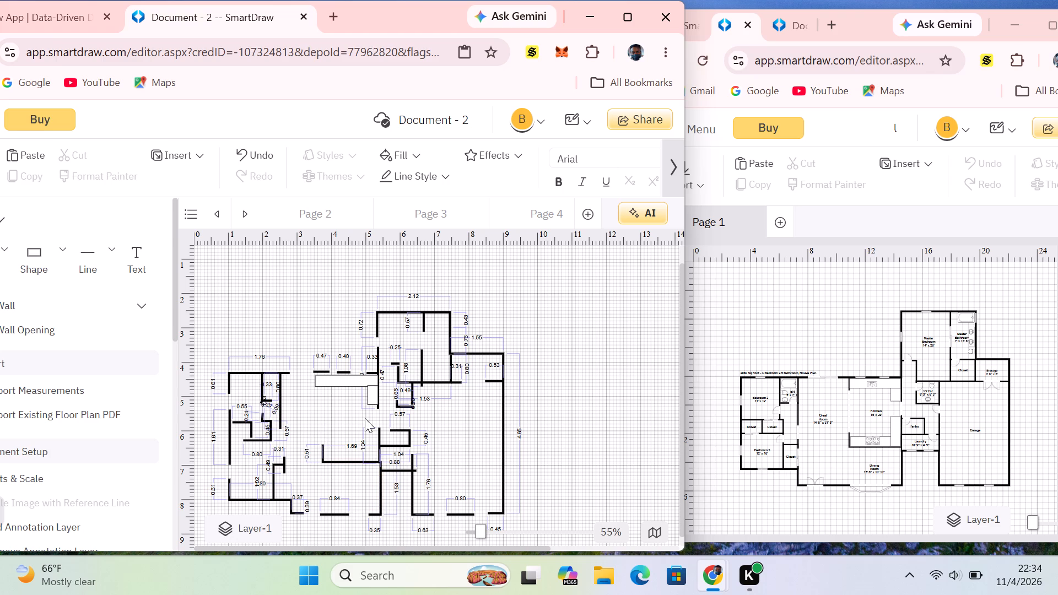
left_click(365, 418)
Place a new rectangle above the floor plan and shrink it to a small horizontal strip at about 2.51 left, 1.91 top.
left_click(59, 262)
left_click(98, 329)
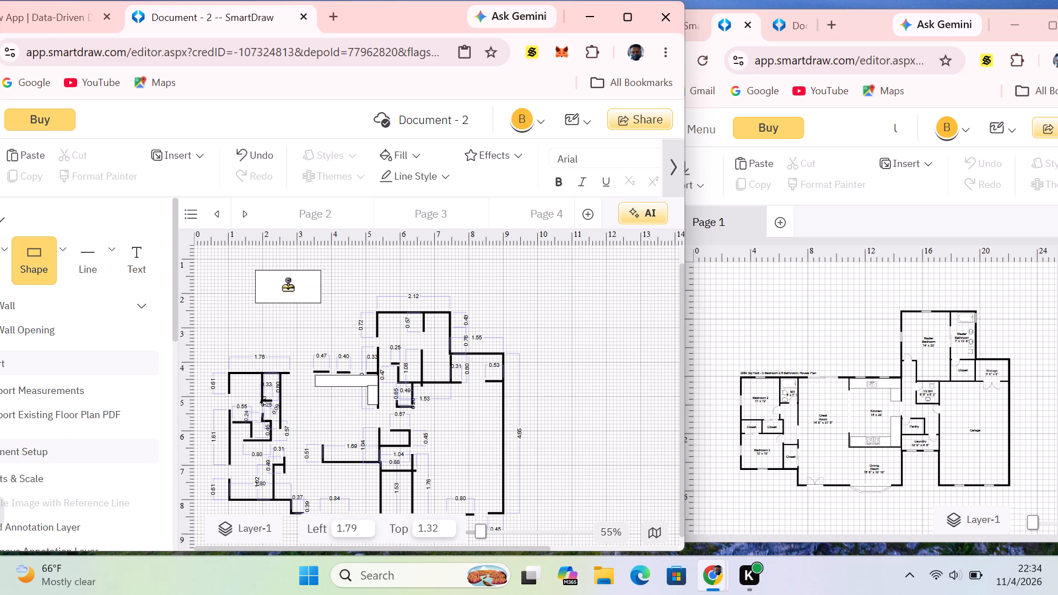
left_click(288, 286)
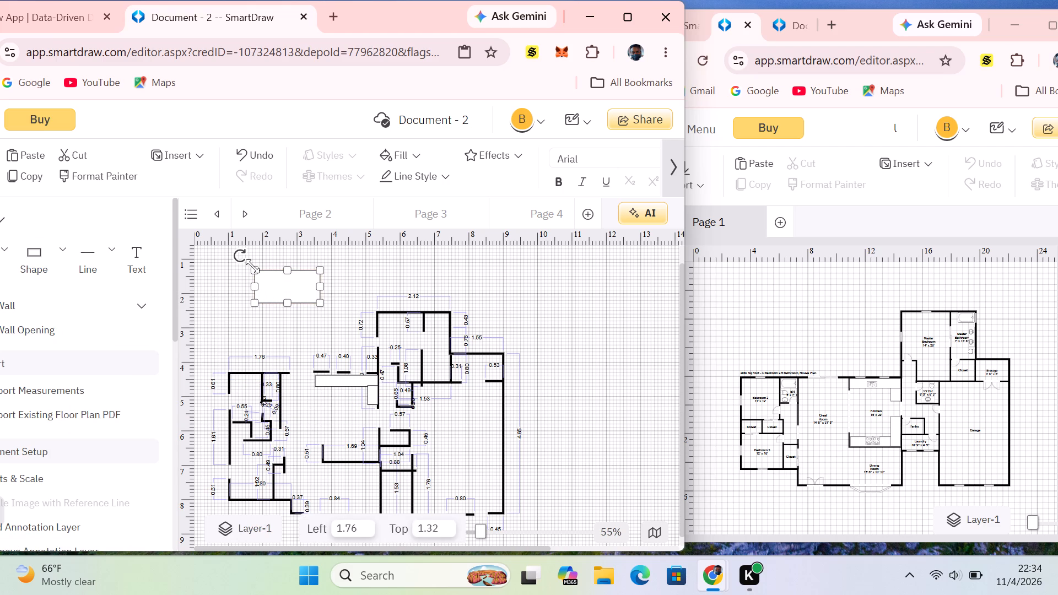
left_click_drag(252, 266, 279, 284)
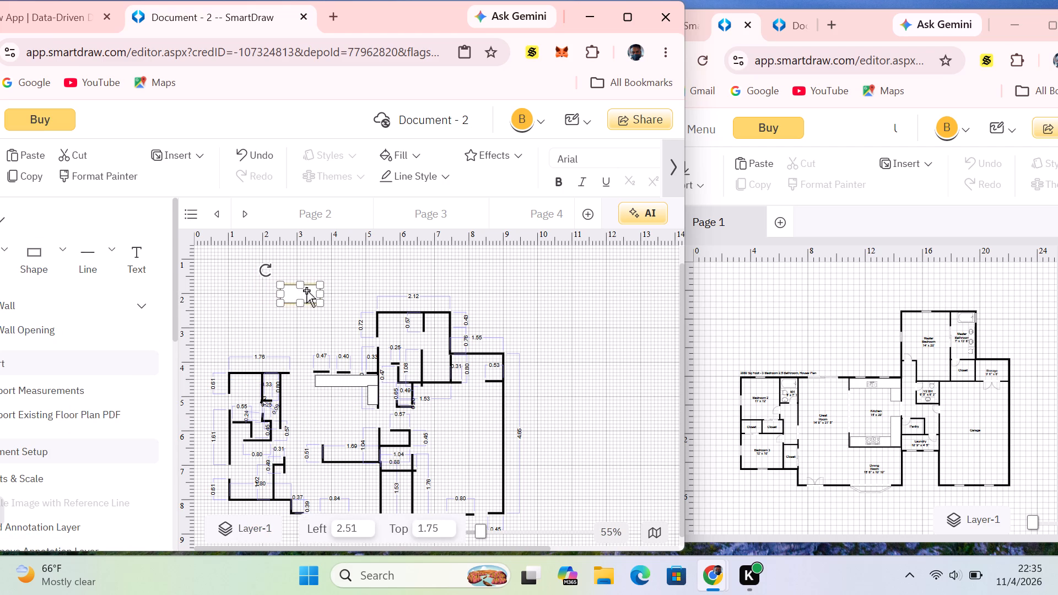
left_click(301, 279)
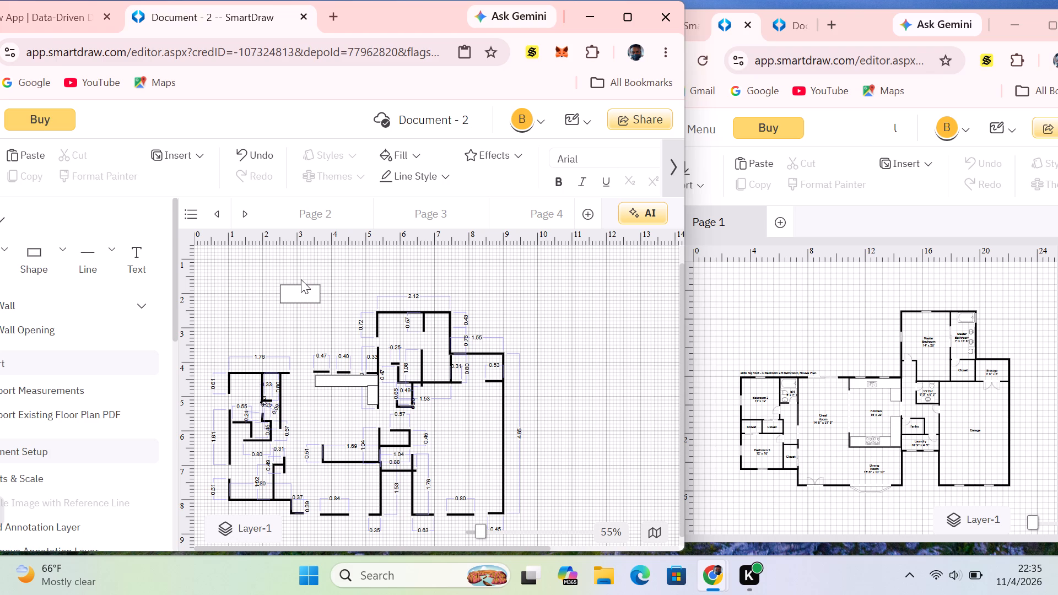
left_click(301, 289)
left_click(301, 282)
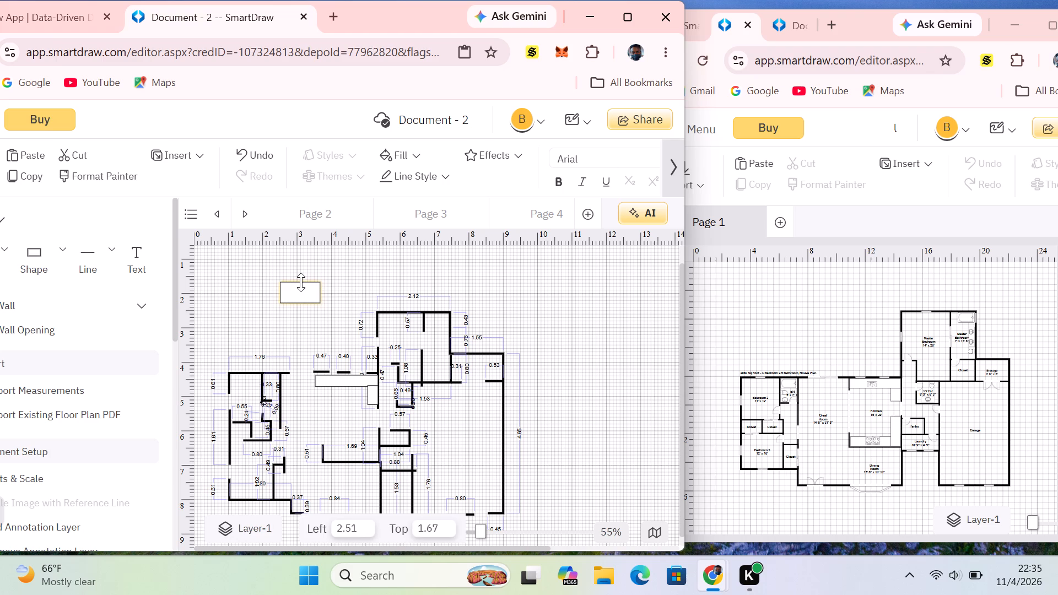
left_click_drag(301, 282, 305, 301)
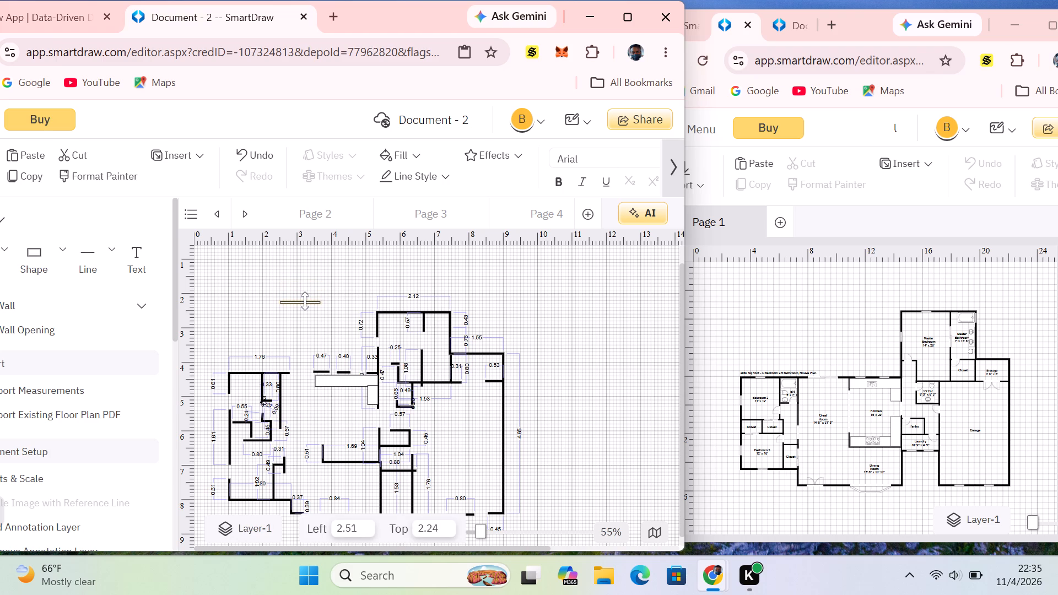
left_click_drag(305, 301, 306, 290)
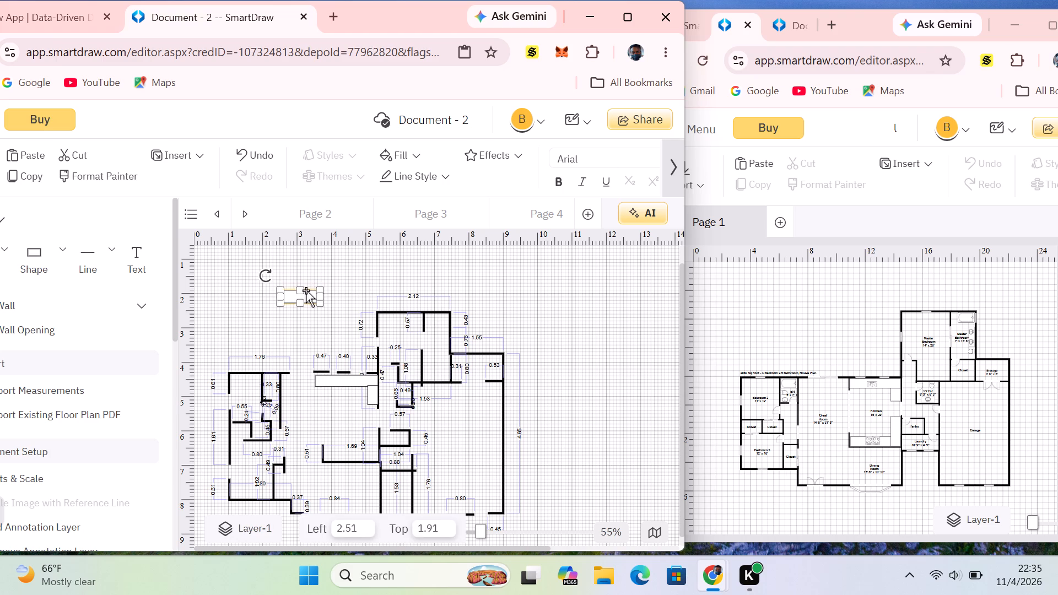
left_click(306, 290)
left_click(415, 255)
Move the horizontal strip into the kitchen's bottom-left wall corner, at about 3.79 left and 6.51 top.
left_click_drag(294, 300, 311, 357)
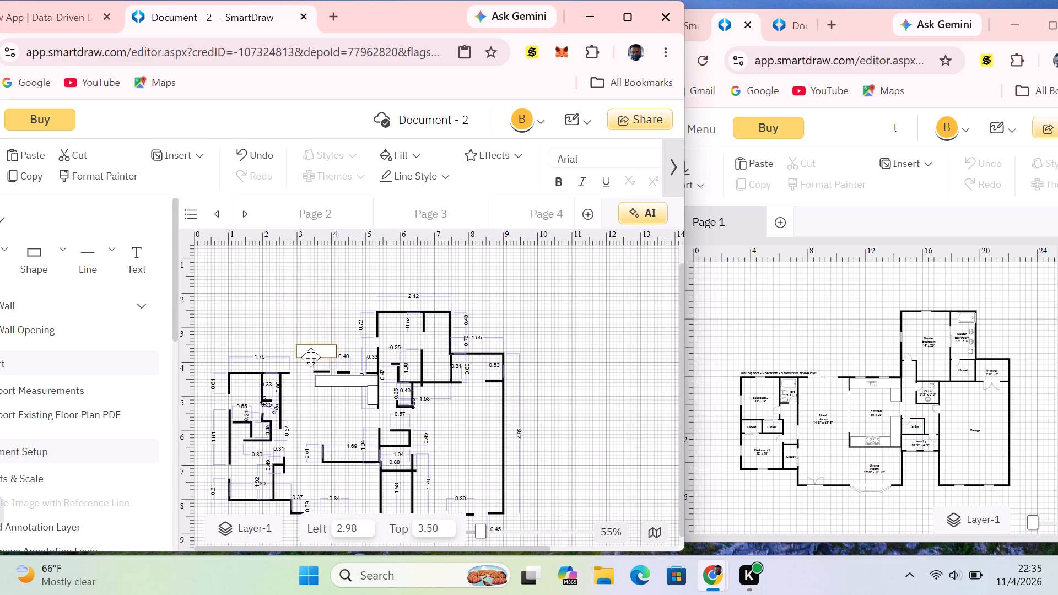
left_click_drag(311, 357, 342, 462)
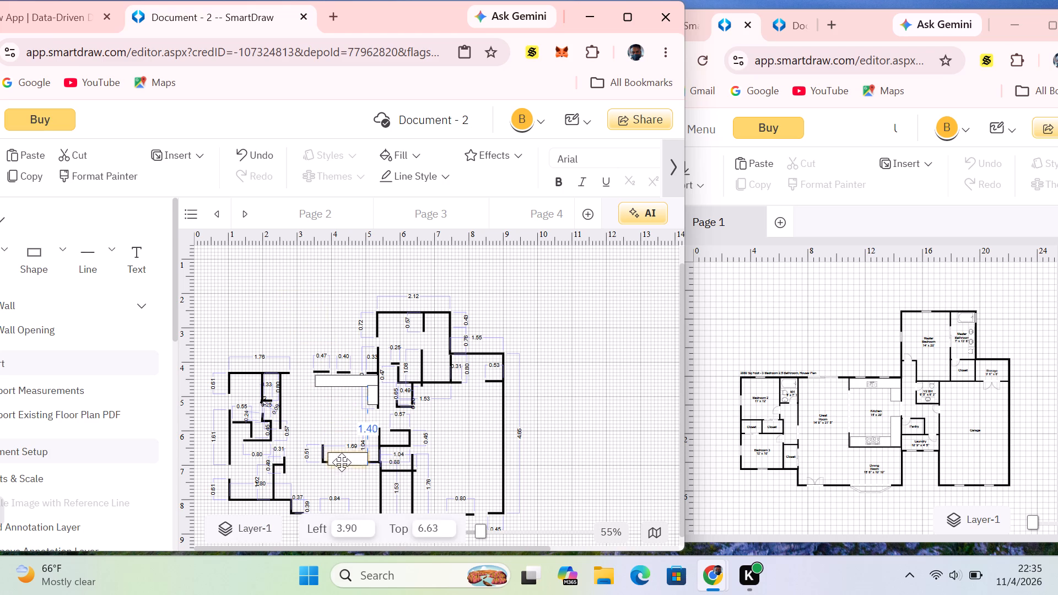
left_click_drag(342, 462, 337, 458)
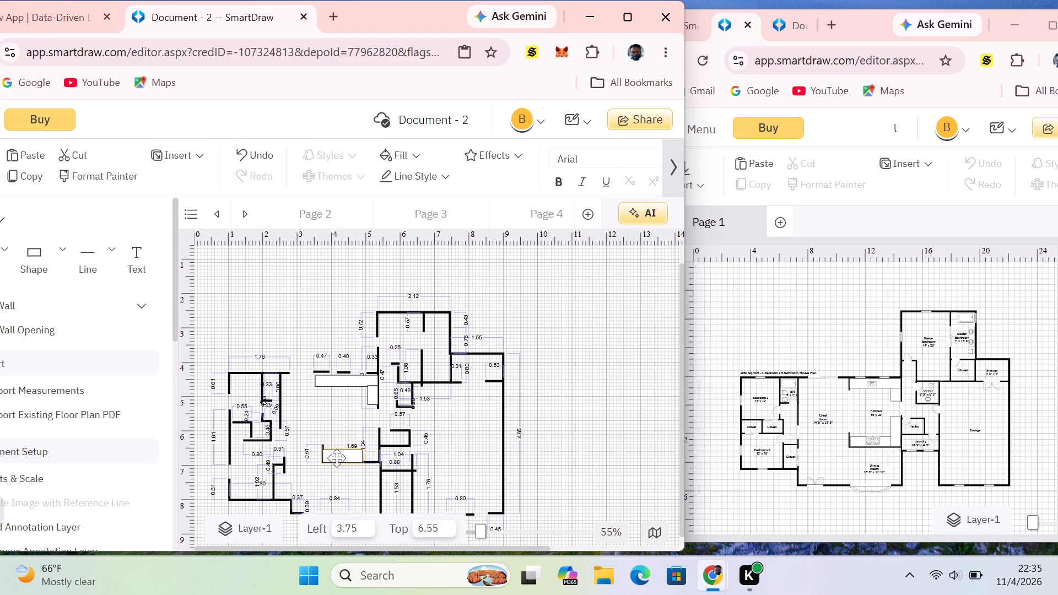
left_click_drag(337, 458, 337, 457)
left_click_drag(337, 457, 338, 458)
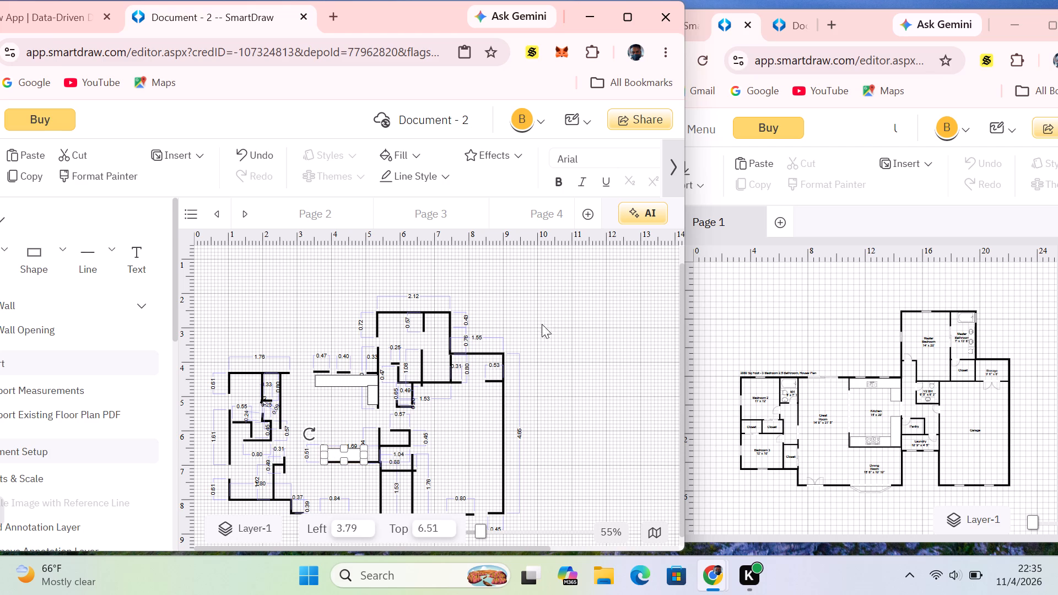
left_click(564, 305)
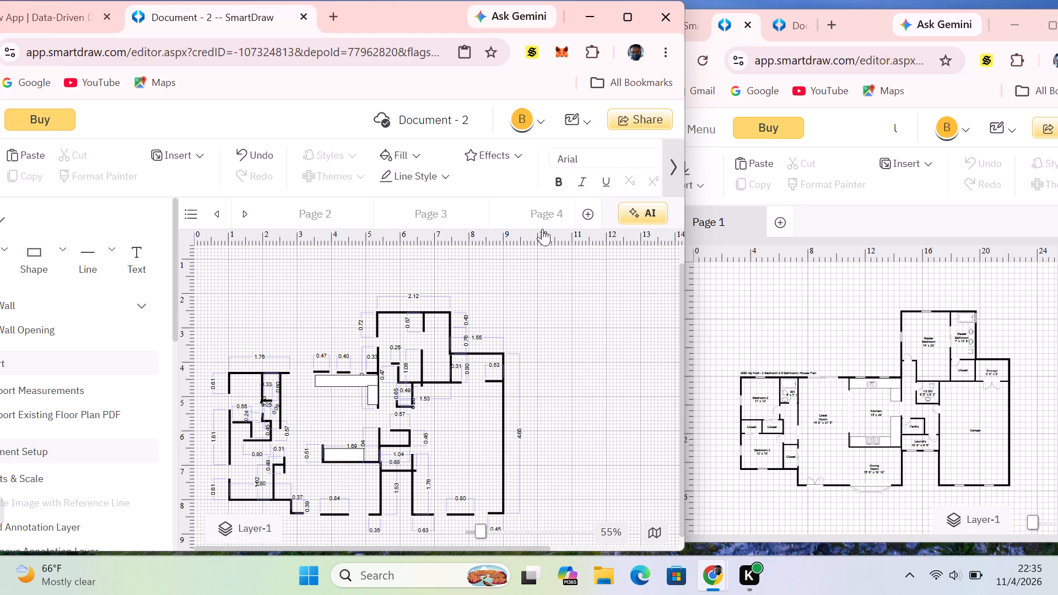
Paste a rectangle beside the floor plan's upper right and narrow it into a vertical strip at about 12.63 left.
right_click(576, 283)
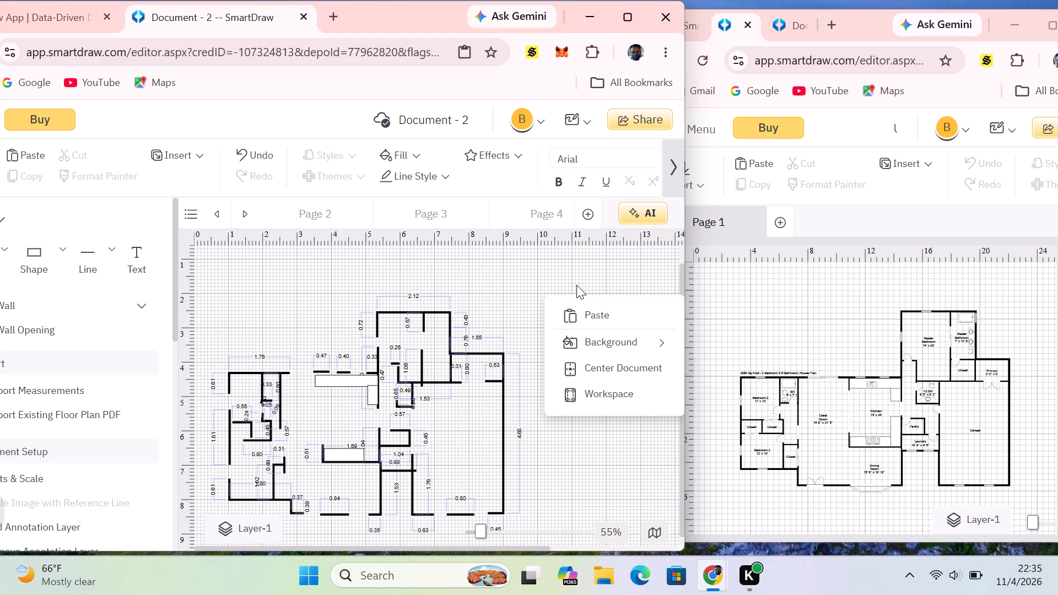
left_click(567, 323)
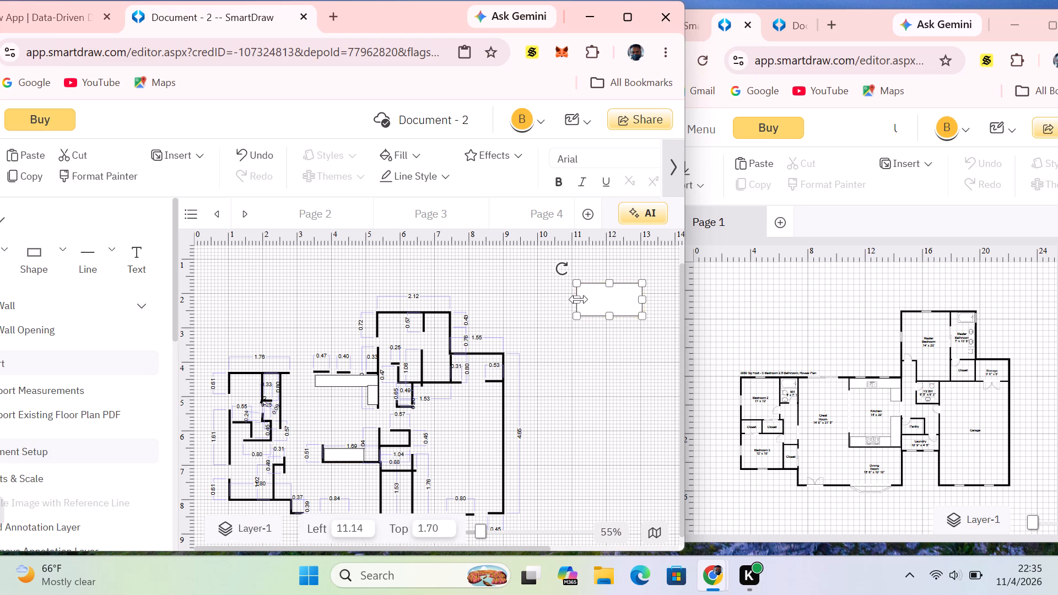
left_click_drag(579, 299, 626, 306)
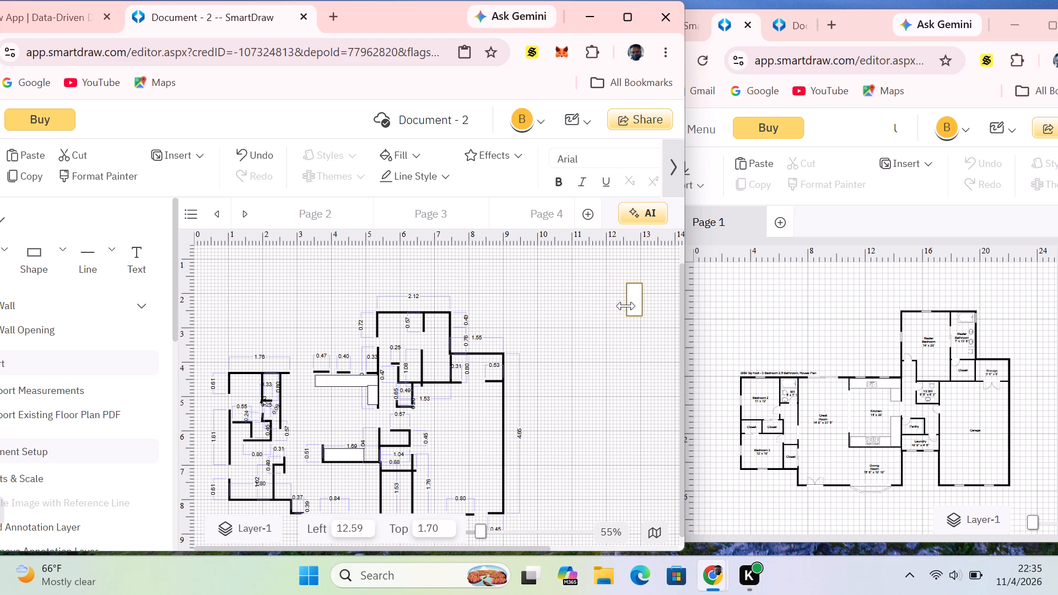
left_click_drag(626, 306, 627, 306)
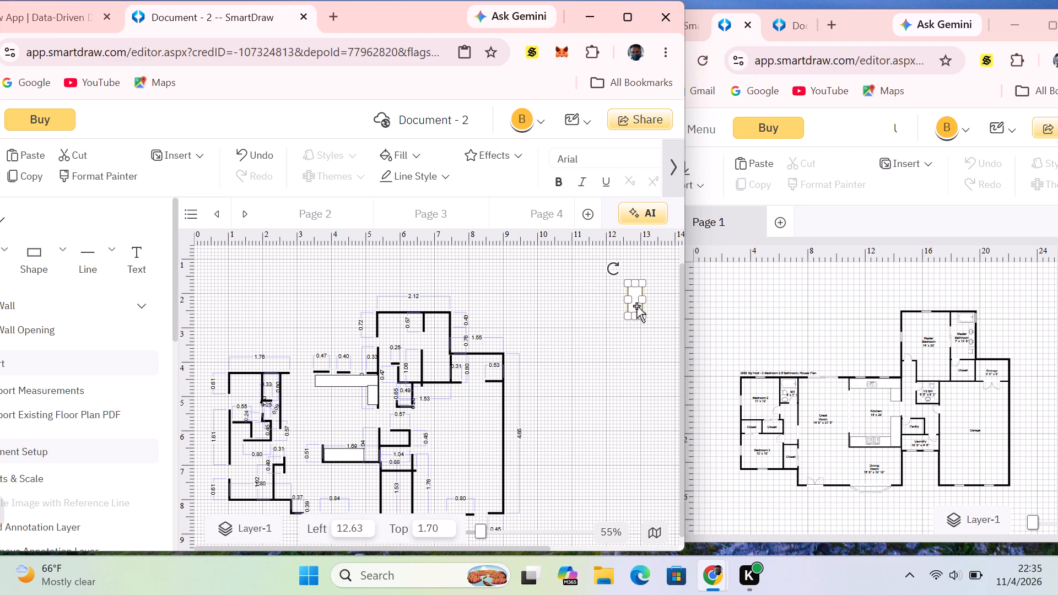
Move the vertical strip to the right end of the kitchen's bottom counter, at about 4.94 left and 5.94 top.
left_click_drag(639, 306, 374, 448)
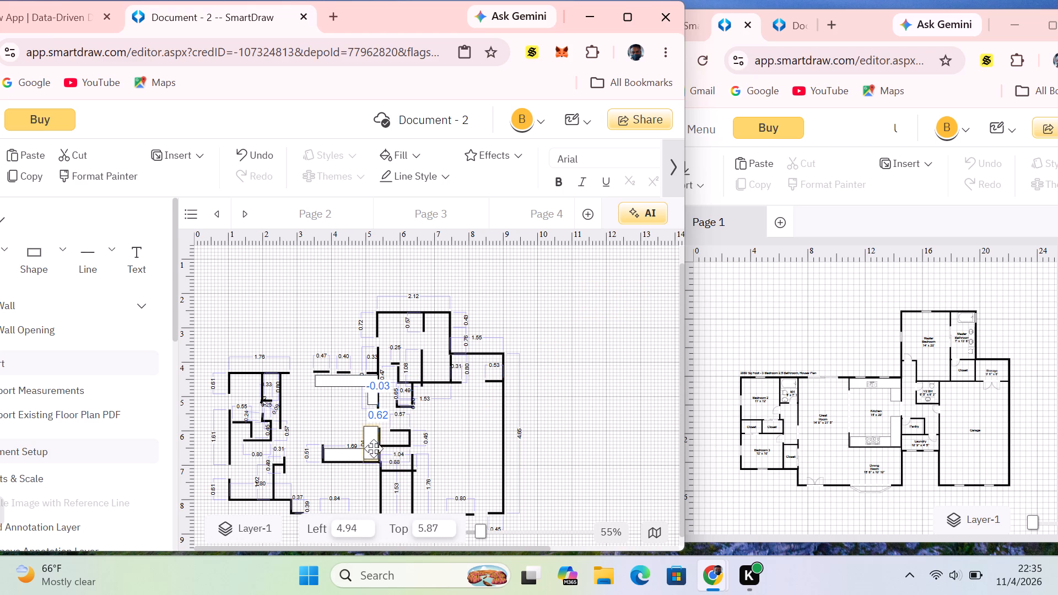
left_click_drag(374, 448, 373, 448)
left_click_drag(373, 448, 374, 451)
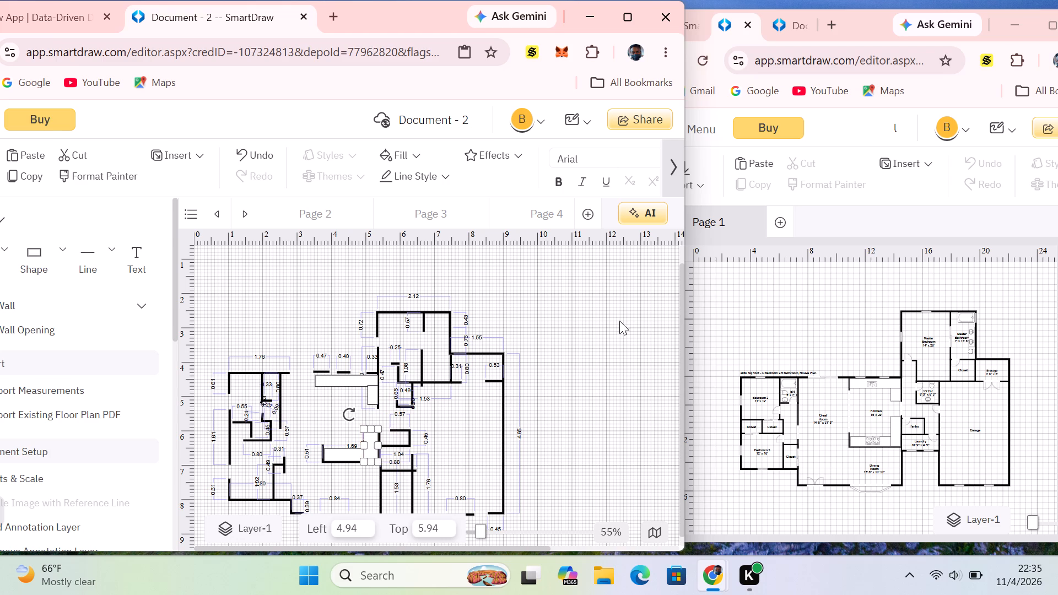
left_click(619, 320)
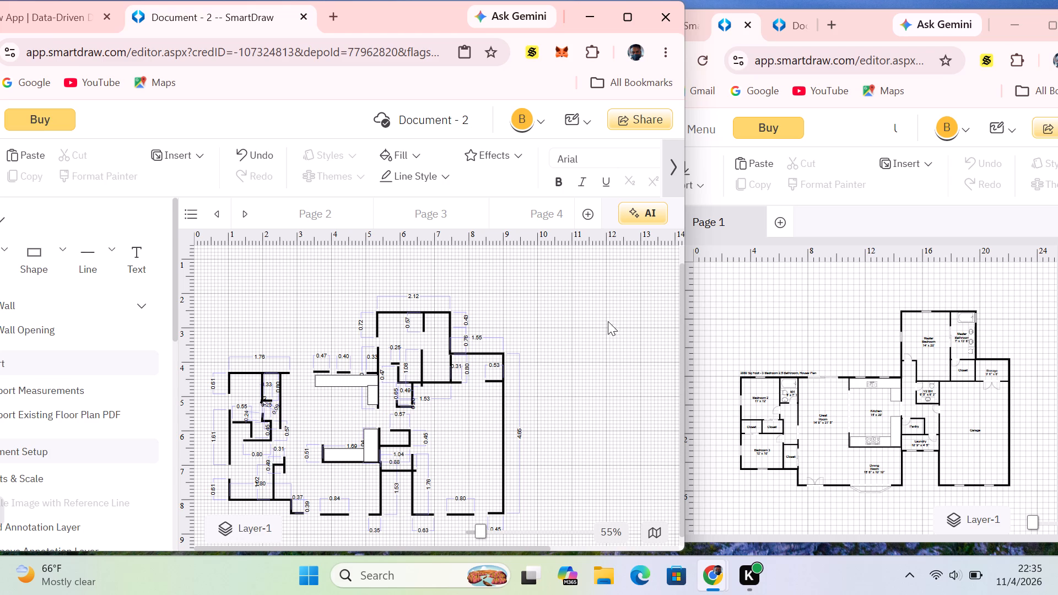
Draw a short arc for the door swing below the gap in the storage room's bottom wall.
left_click(108, 266)
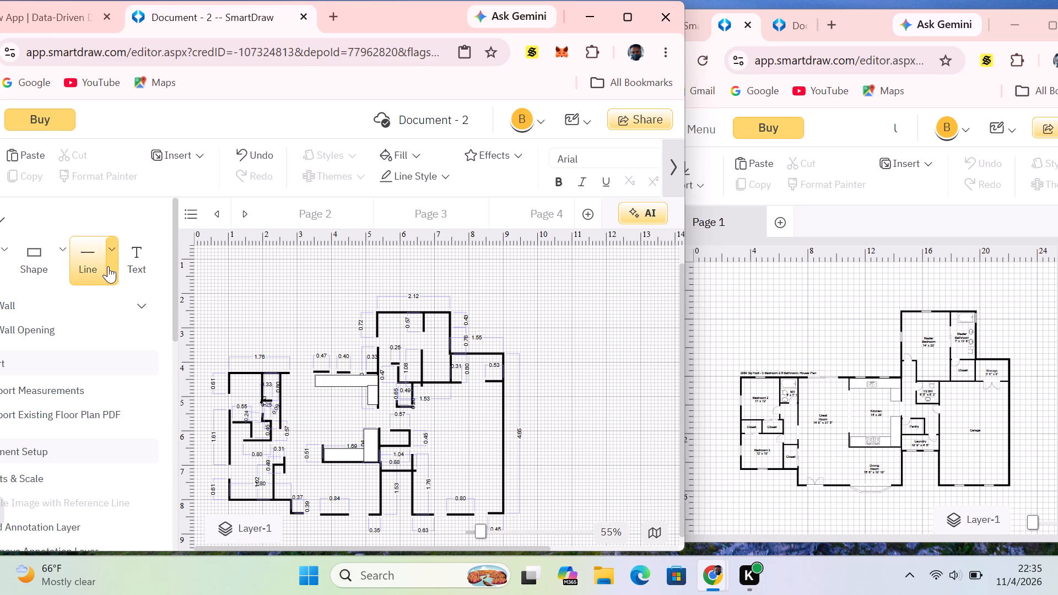
left_click(155, 351)
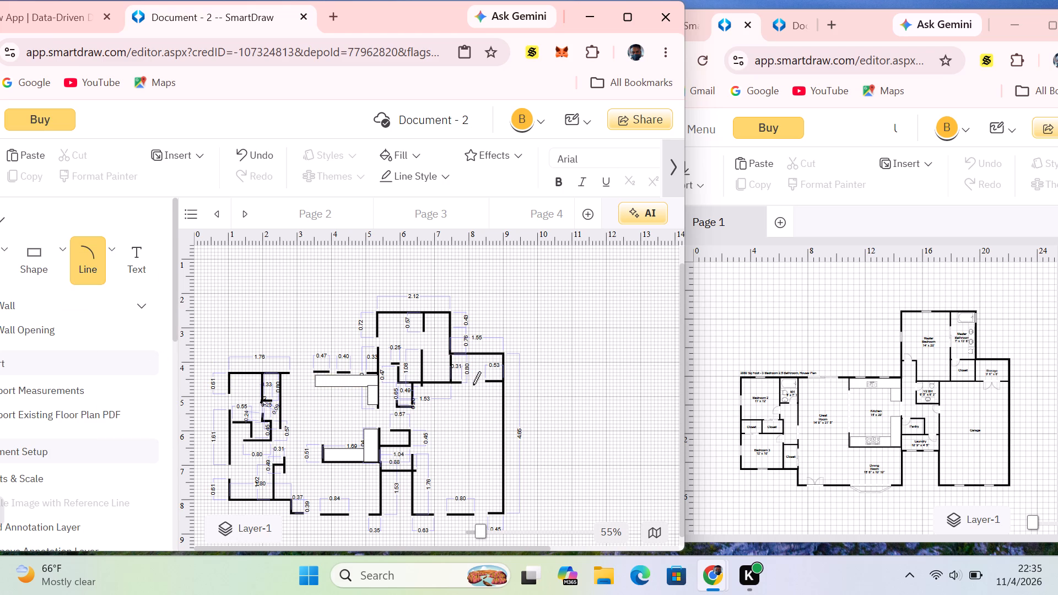
left_click_drag(472, 385, 463, 404)
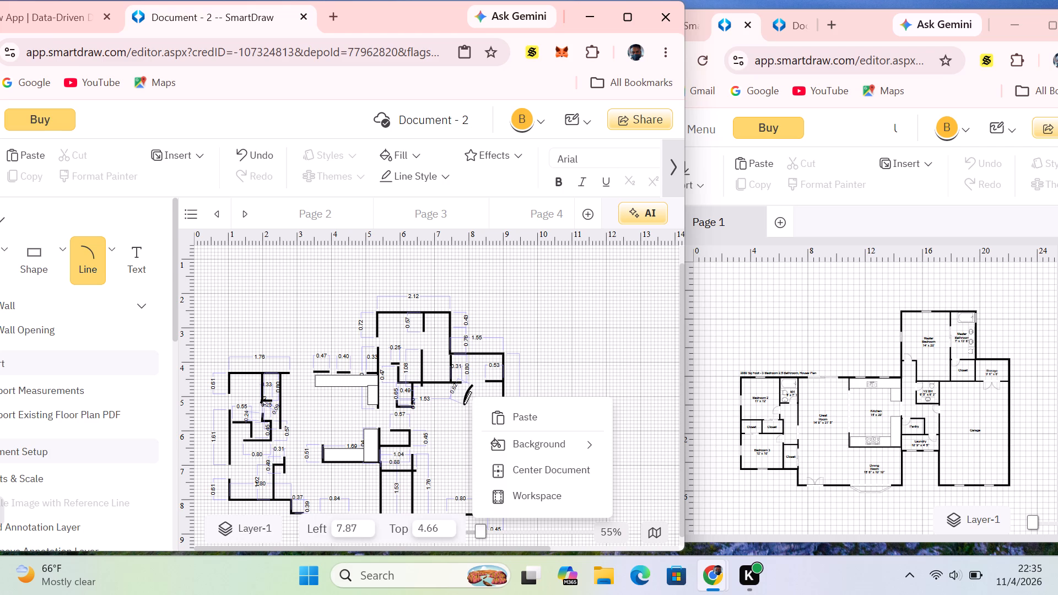
left_click_drag(463, 404, 485, 401)
left_click(549, 341)
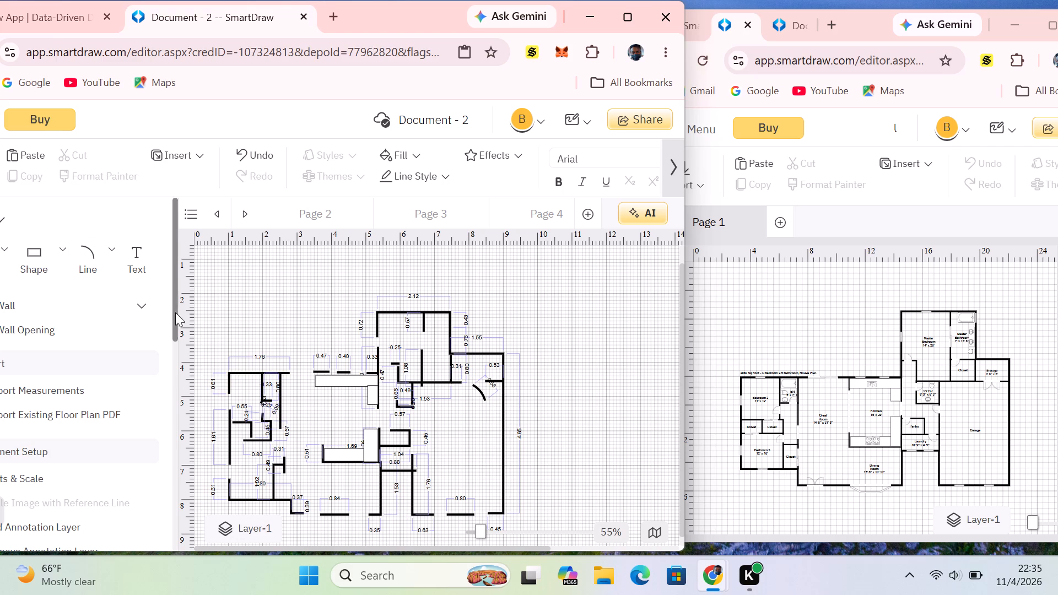
Draw a second door swing arc mirroring the first below the storage room's gap, at about 7.79 left and 4.72 top.
left_click(100, 257)
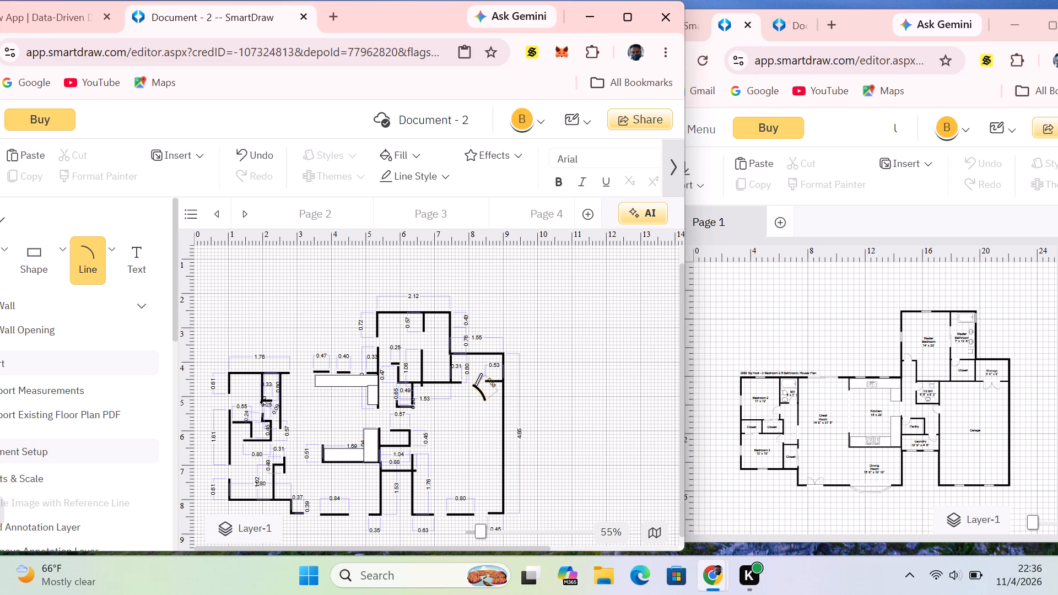
left_click_drag(472, 386, 469, 390)
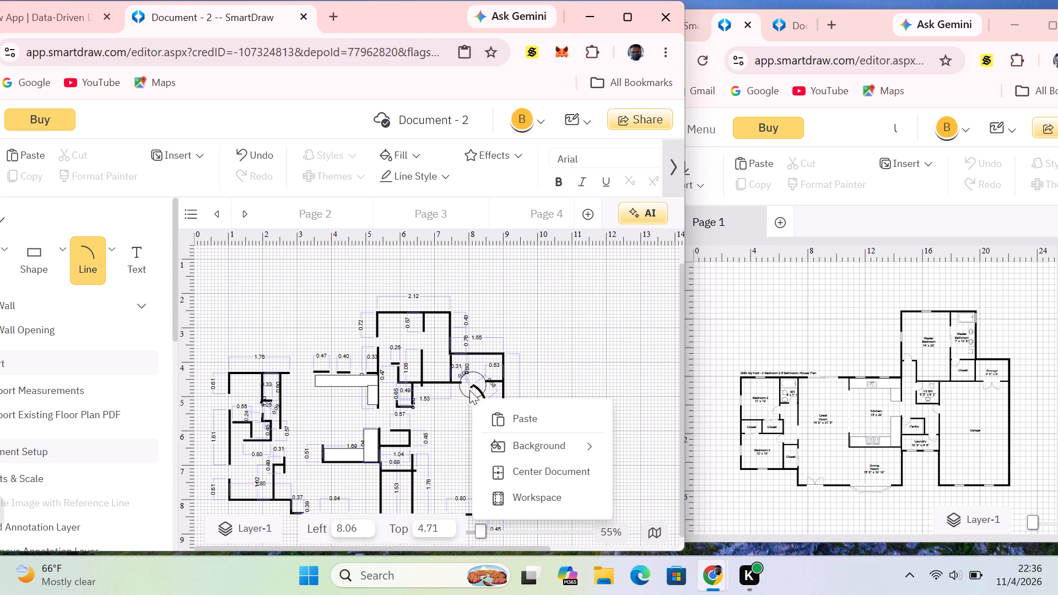
left_click_drag(469, 390, 460, 399)
left_click_drag(460, 399, 461, 398)
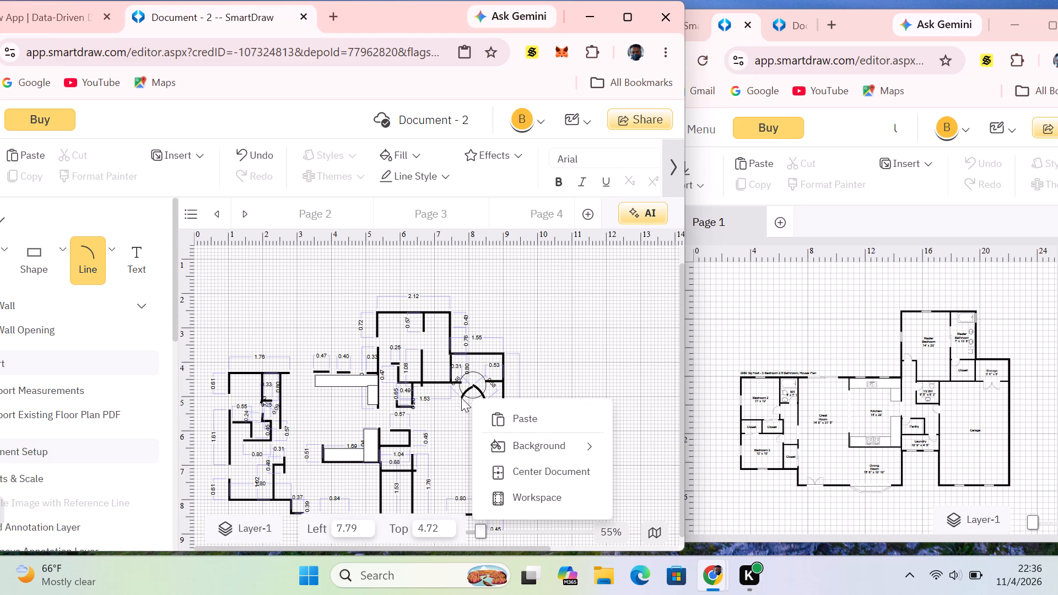
left_click(461, 398)
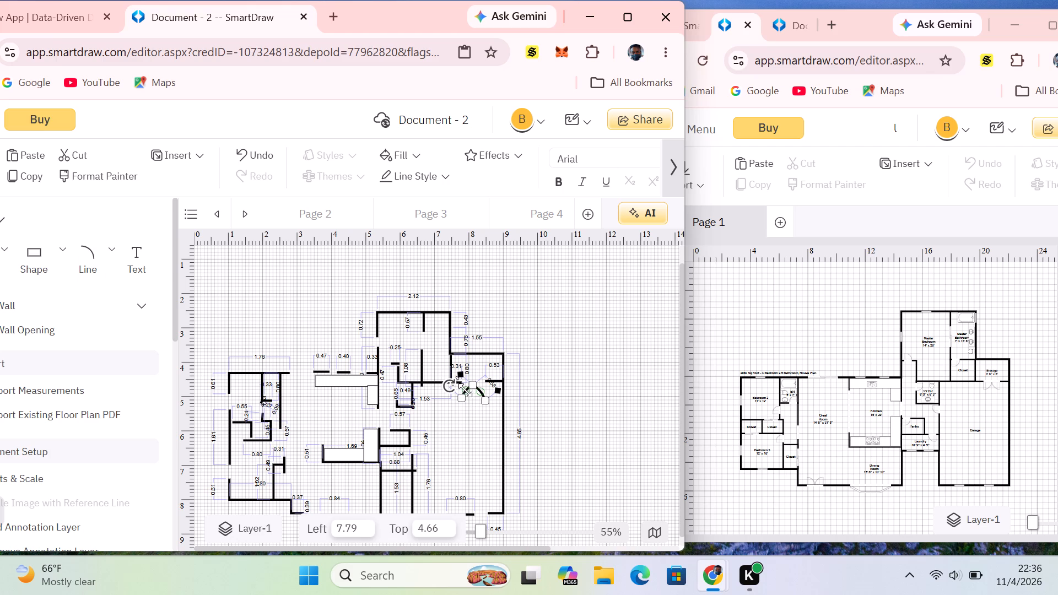
Reverse the curvature of the left door swing arc below the storage room so it bows down toward the gap's centre.
left_click_drag(462, 390, 470, 393)
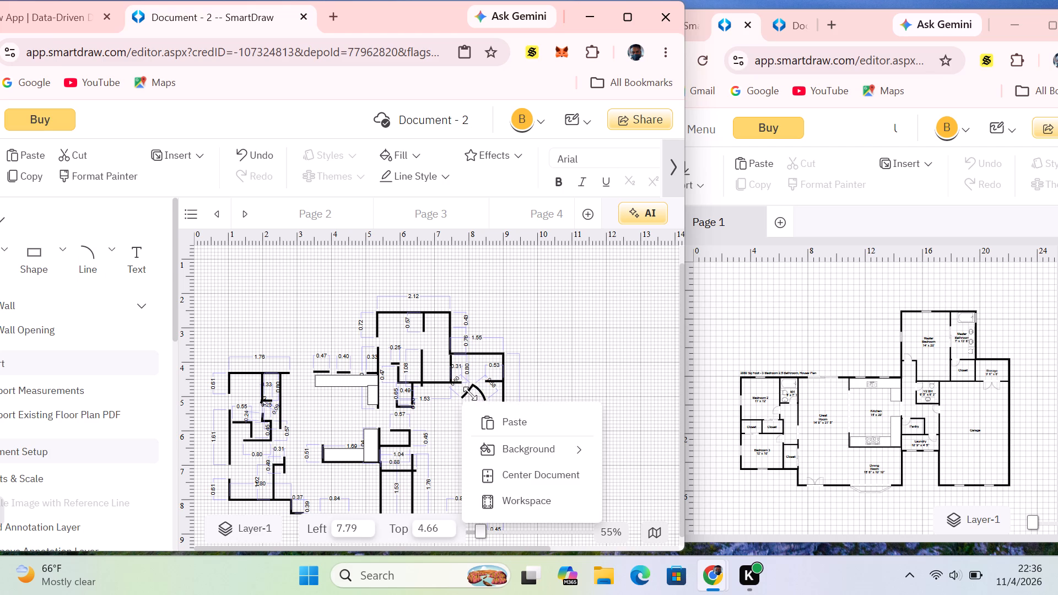
left_click_drag(470, 393, 472, 398)
left_click(587, 340)
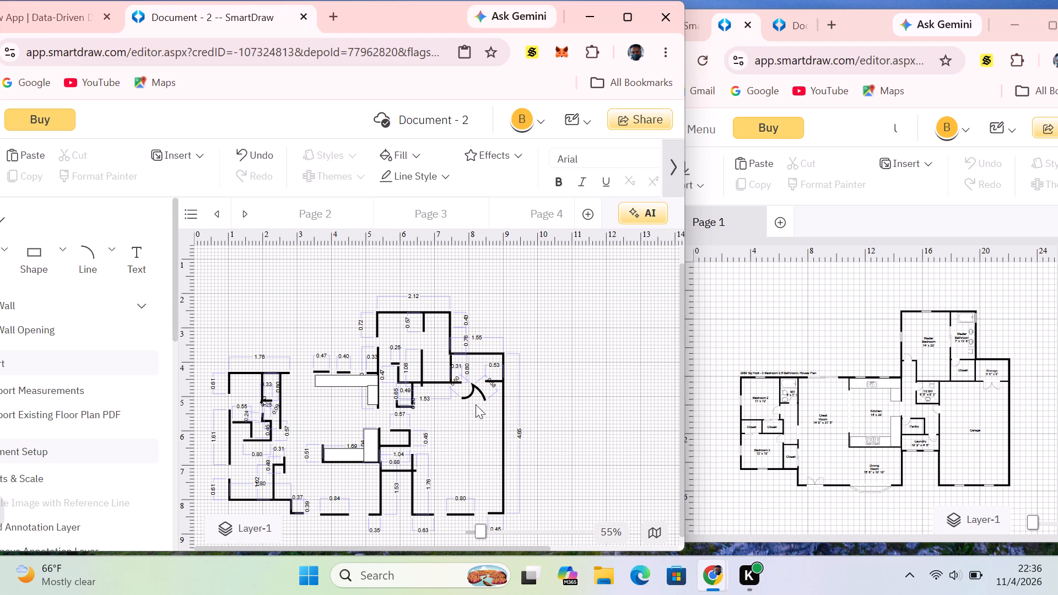
Reverse the curvature of the right door swing arc to mirror the left one, forming a double-door swing below the storage room.
left_click(483, 392)
left_click_drag(483, 392, 481, 398)
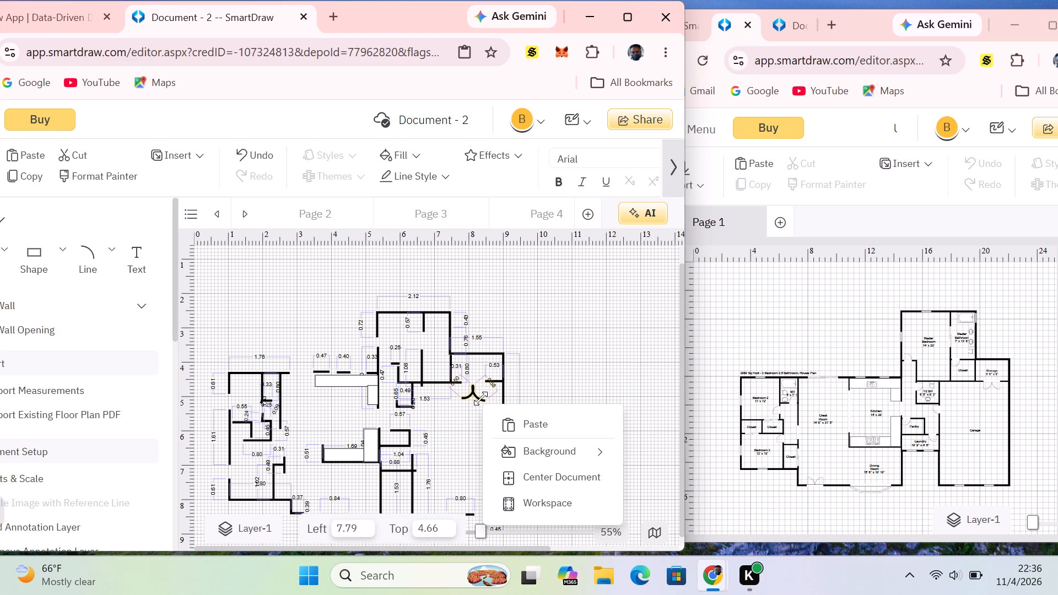
left_click_drag(481, 398, 480, 398)
left_click(570, 328)
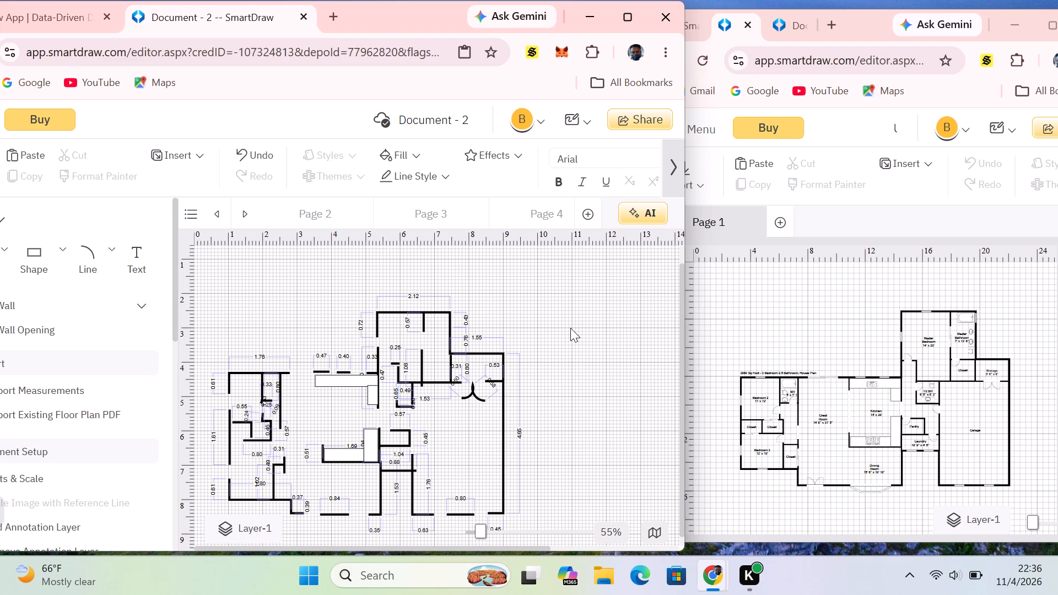
left_click(570, 328)
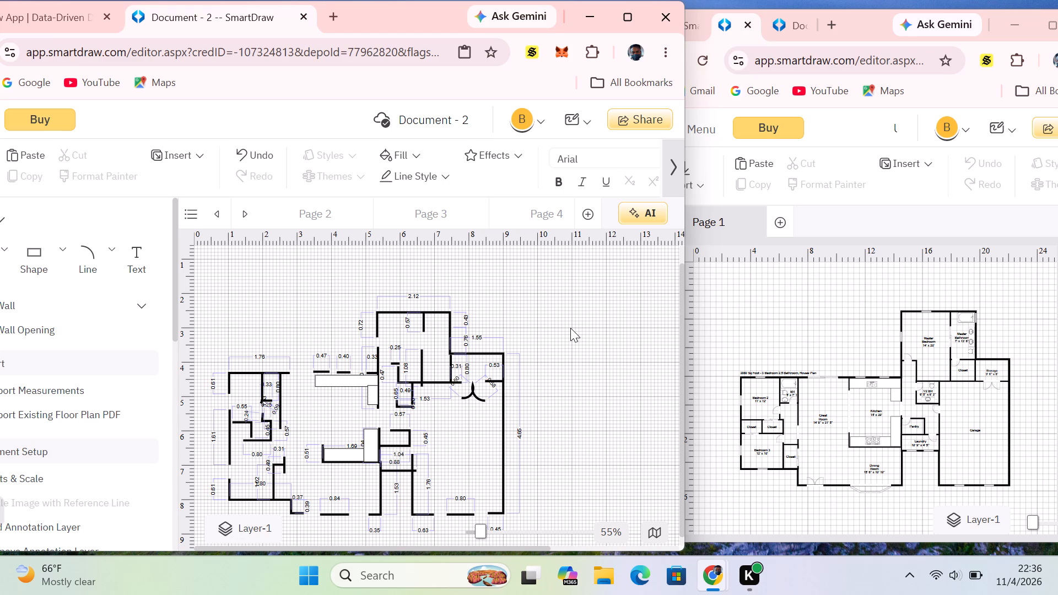
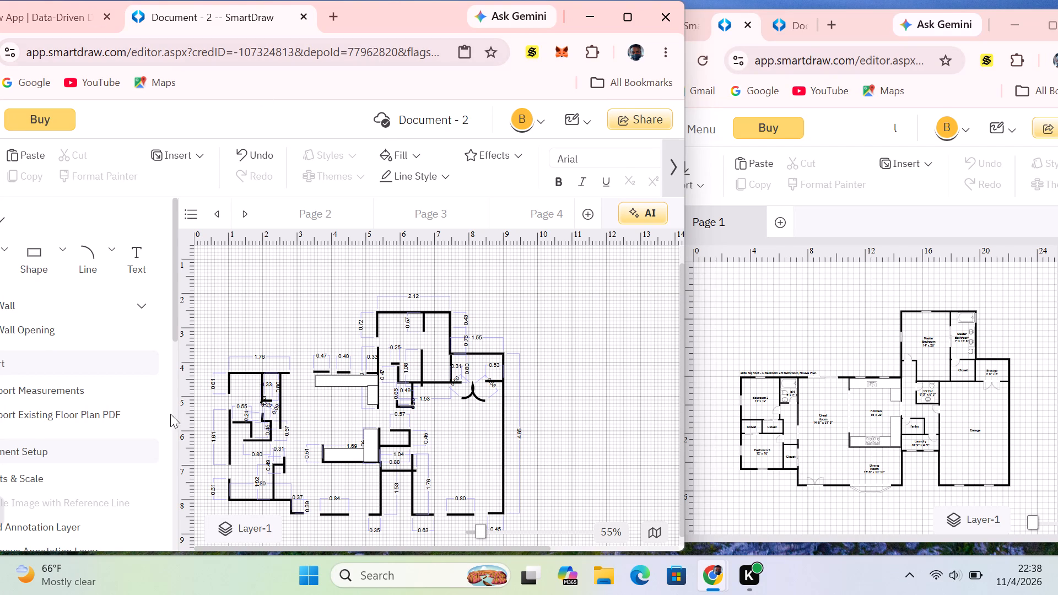
Shorten the pantry's top wall to about 0.37 from its outer end, leaving a doorway gap towards the kitchen.
left_click(593, 446)
scroll(444, 399, "down", 3)
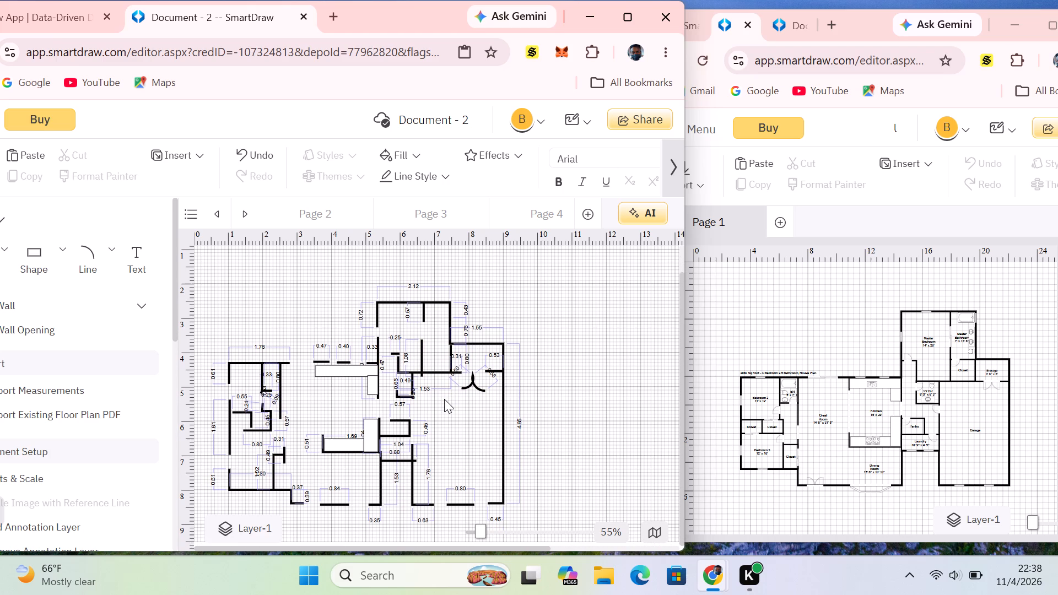
left_click(398, 419)
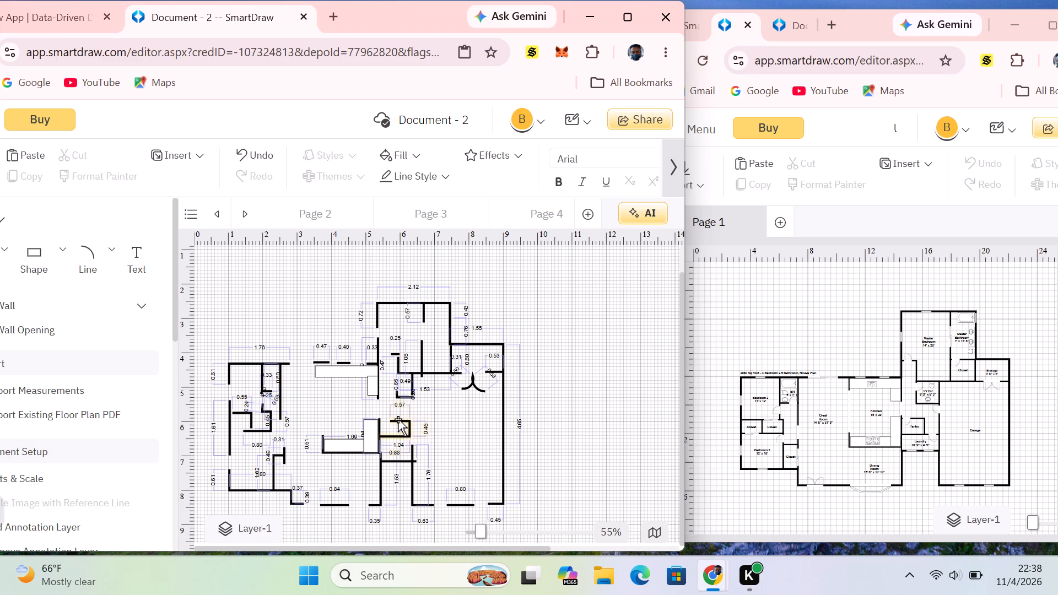
left_click_drag(392, 420, 397, 420)
left_click(438, 411)
Draw a door swing arc about 0.56 long across the gap in the pantry's top wall, at about 5.39 left and 5.98 top.
left_click(99, 268)
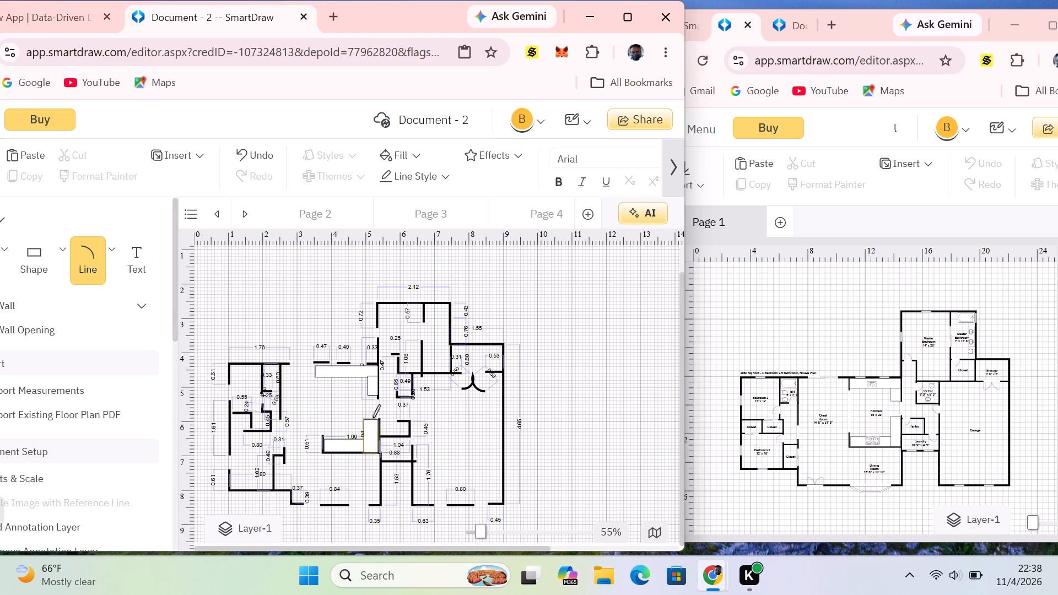
left_click_drag(397, 421, 390, 425)
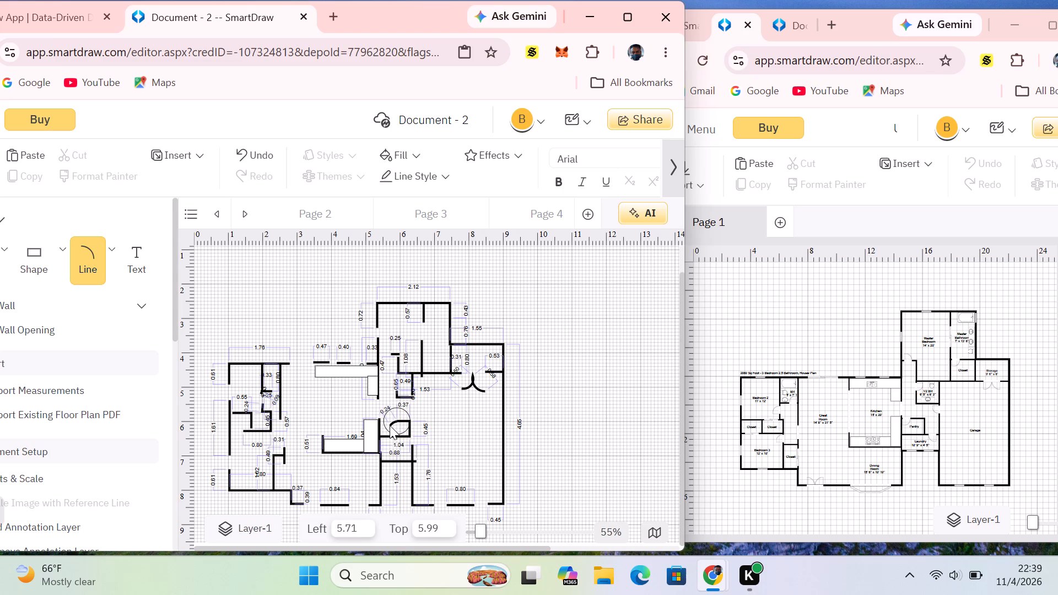
left_click_drag(390, 425, 380, 428)
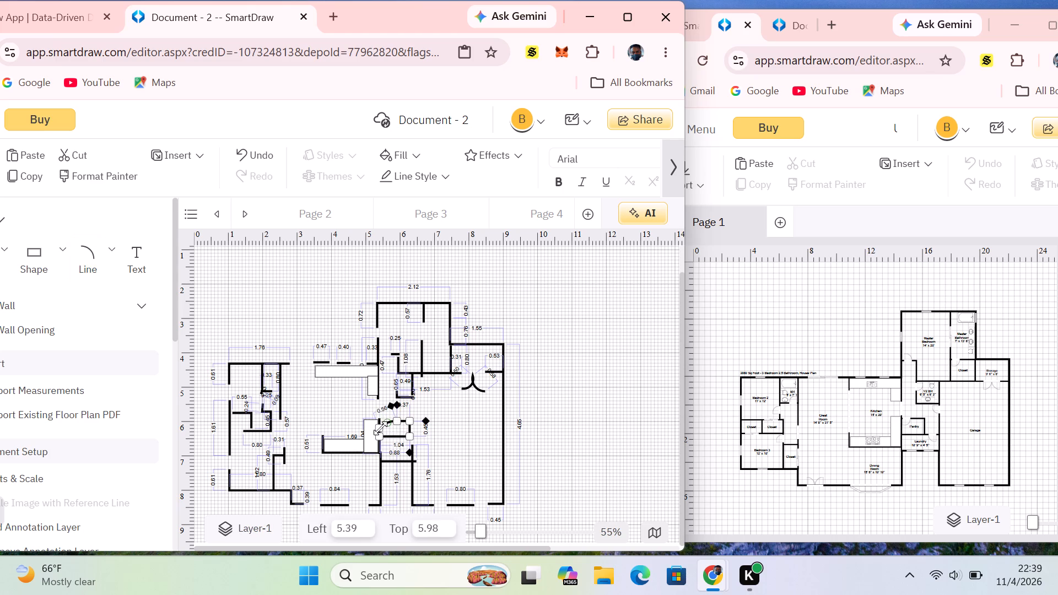
left_click(448, 406)
Reverse the curvature of the pantry door swing arc so it bows down into the pantry.
left_click(386, 424)
left_click_drag(386, 424, 391, 426)
left_click(470, 405)
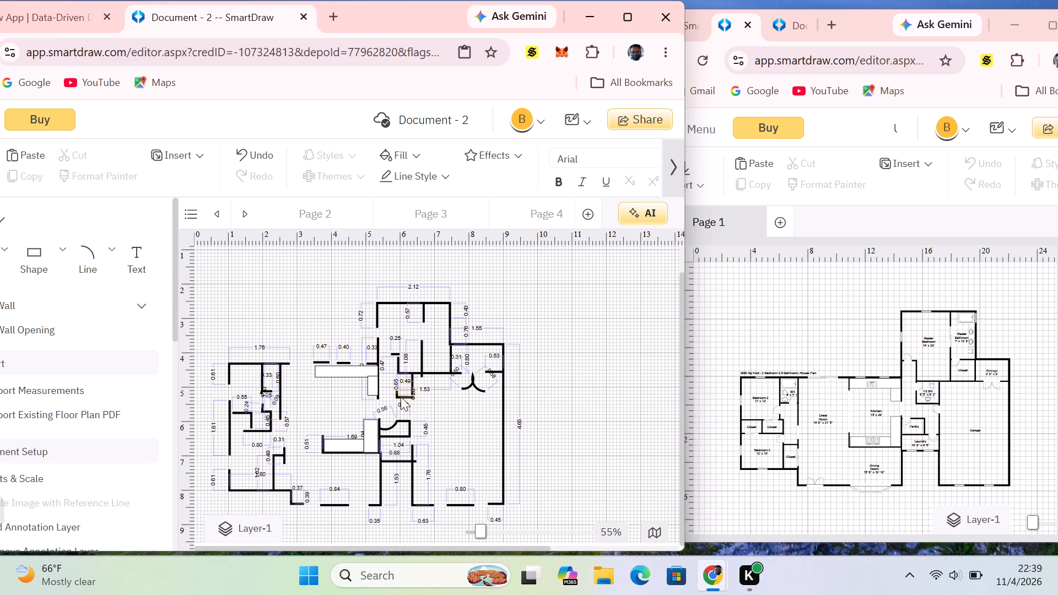
left_click(422, 402)
left_click(421, 407)
Add the text label "bedroom2" in the upper-left bedroom, at about 1.16 left and 4.48 top.
left_click(240, 380)
left_click(233, 381)
left_click(150, 251)
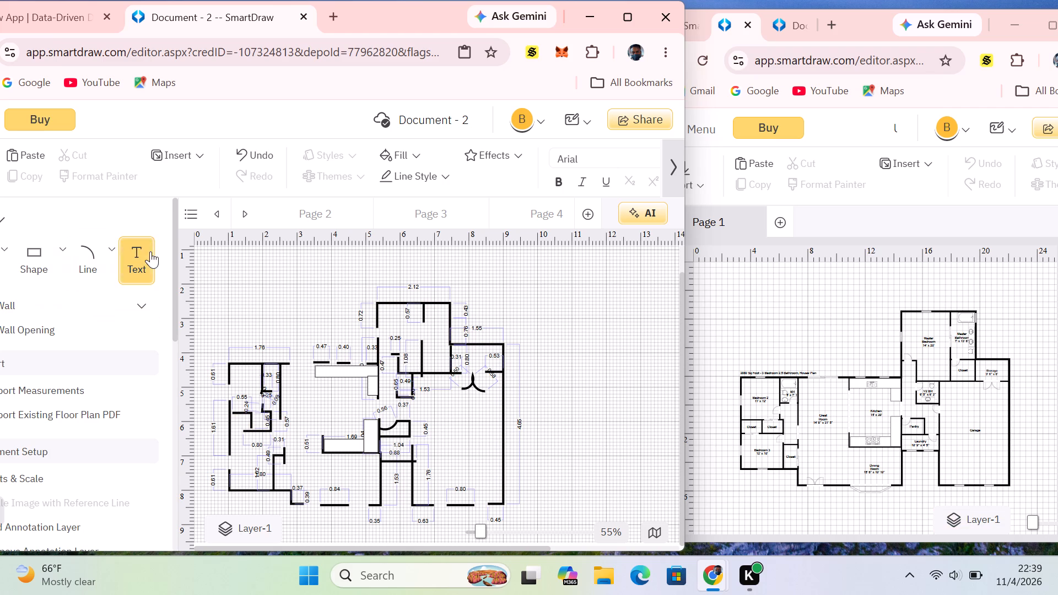
left_click(234, 378)
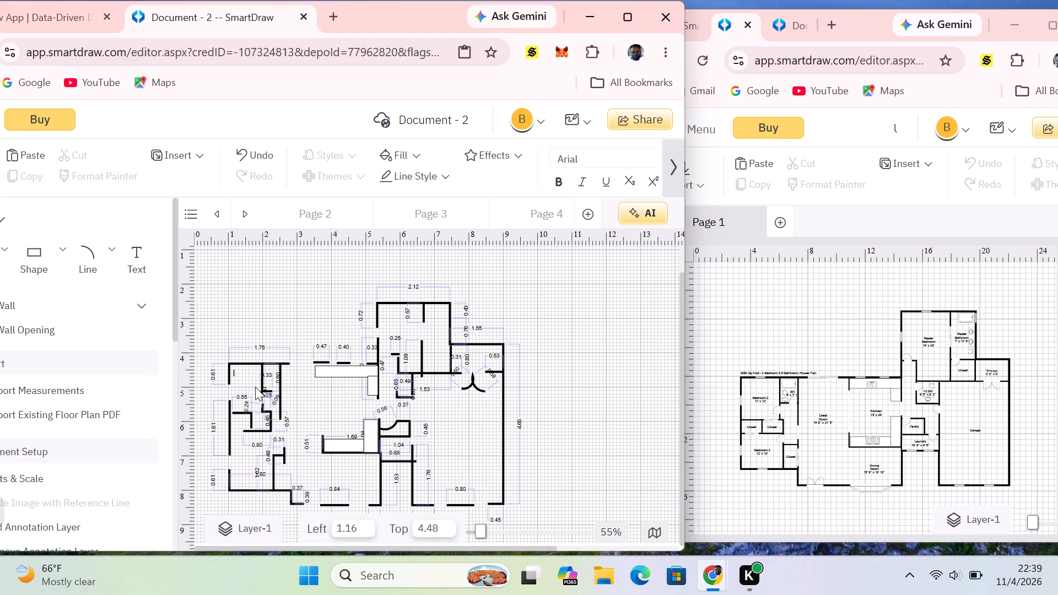
type("BEDROOM")
key("BackSpace")
key("BackSpace")
key("BackSpace")
key("BackSpace")
key("BackSpace")
key("BackSpace")
key("BackSpace")
type("bedroom2")
left_click(236, 423)
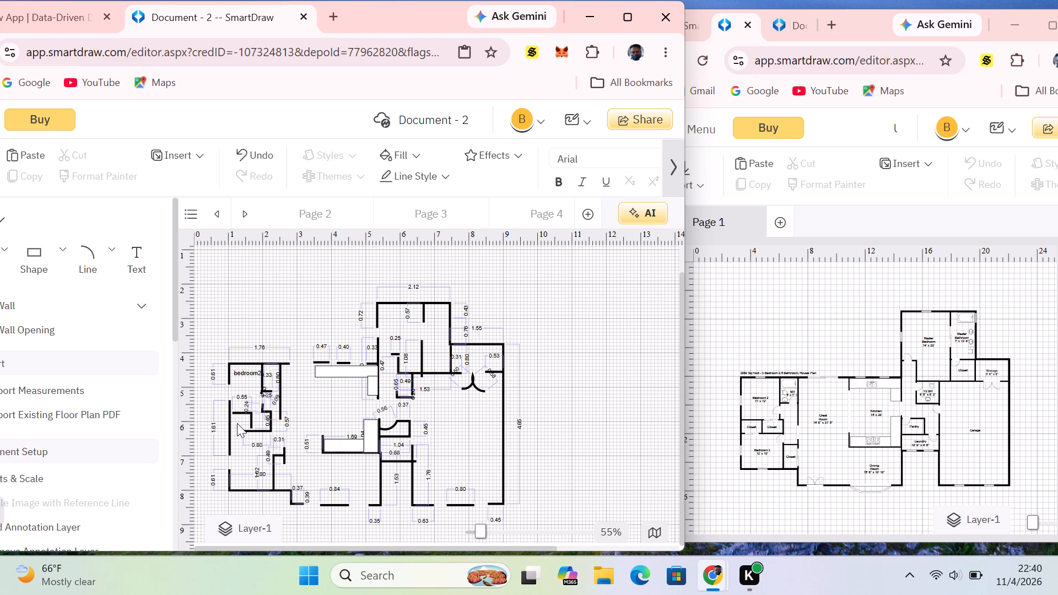
Add the text label "closet" in the small closet below bedroom2, at about 1.13 left and 5.75 top.
double_click(238, 423)
left_click(140, 262)
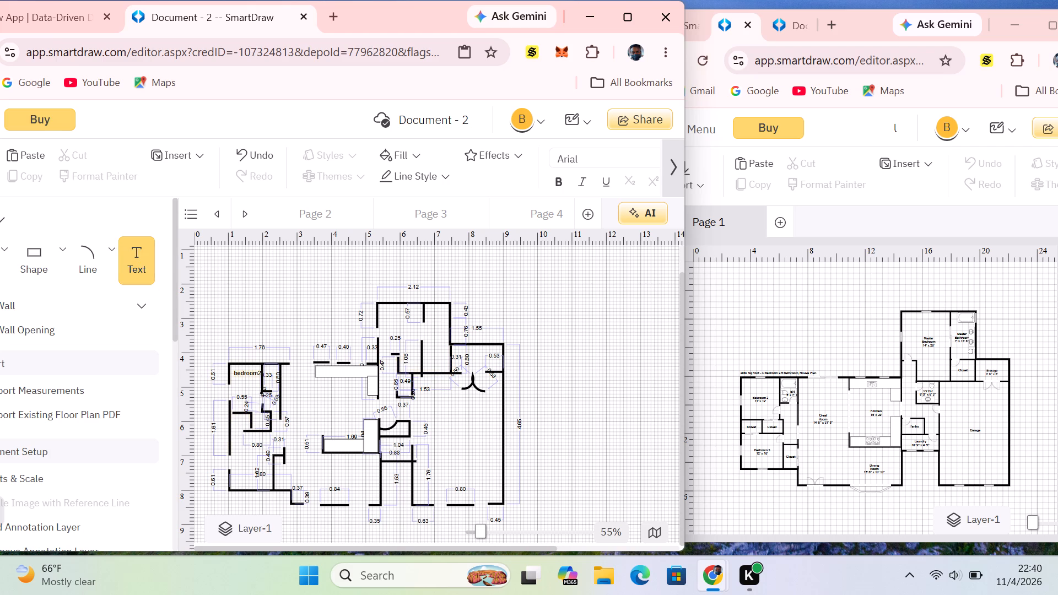
left_click(233, 422)
type("closet")
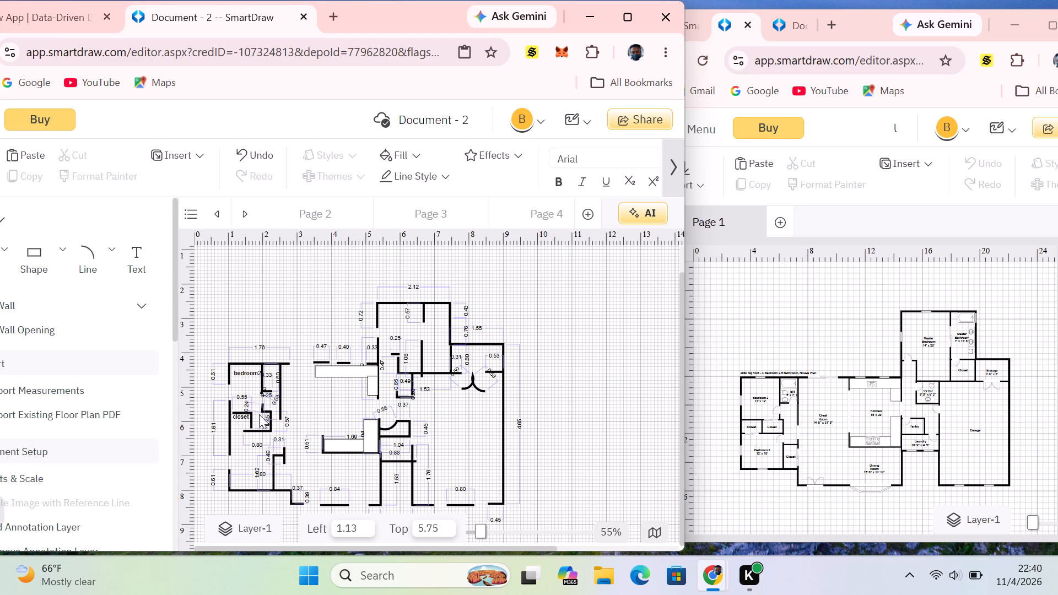
left_click(259, 415)
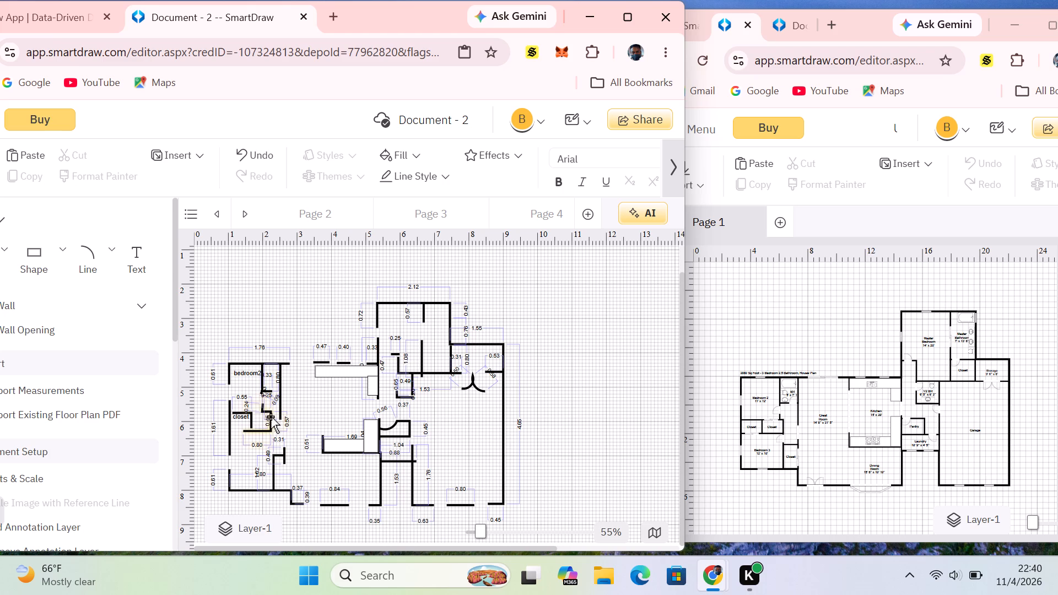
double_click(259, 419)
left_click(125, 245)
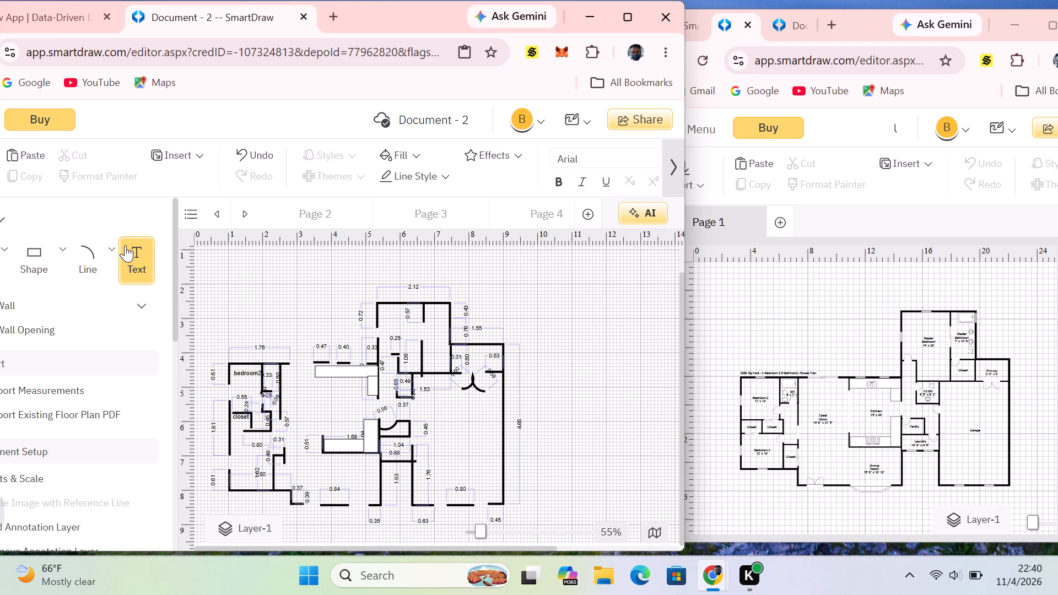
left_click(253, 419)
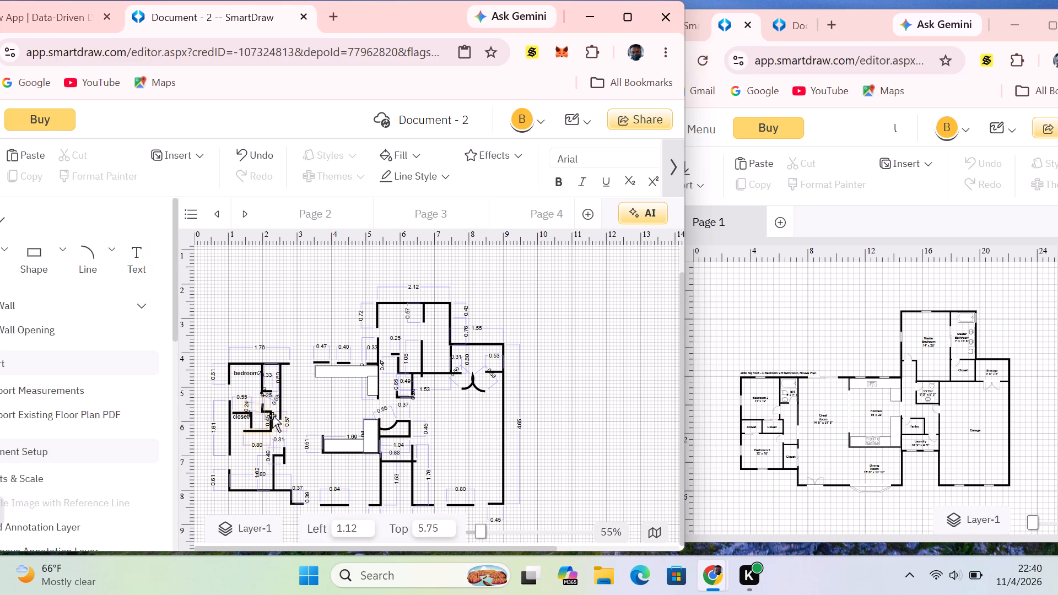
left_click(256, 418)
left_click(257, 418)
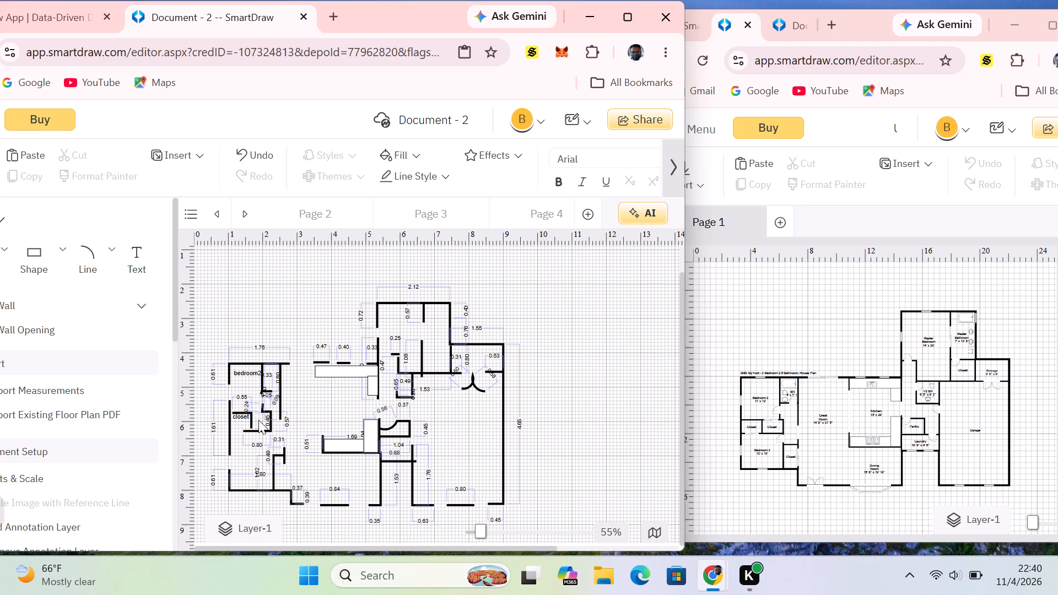
Add the text label "bedroom3" in the lower-left bedroom, at about 1.16 left and 6.77 top.
left_click(235, 461)
left_click(234, 454)
left_click(78, 248)
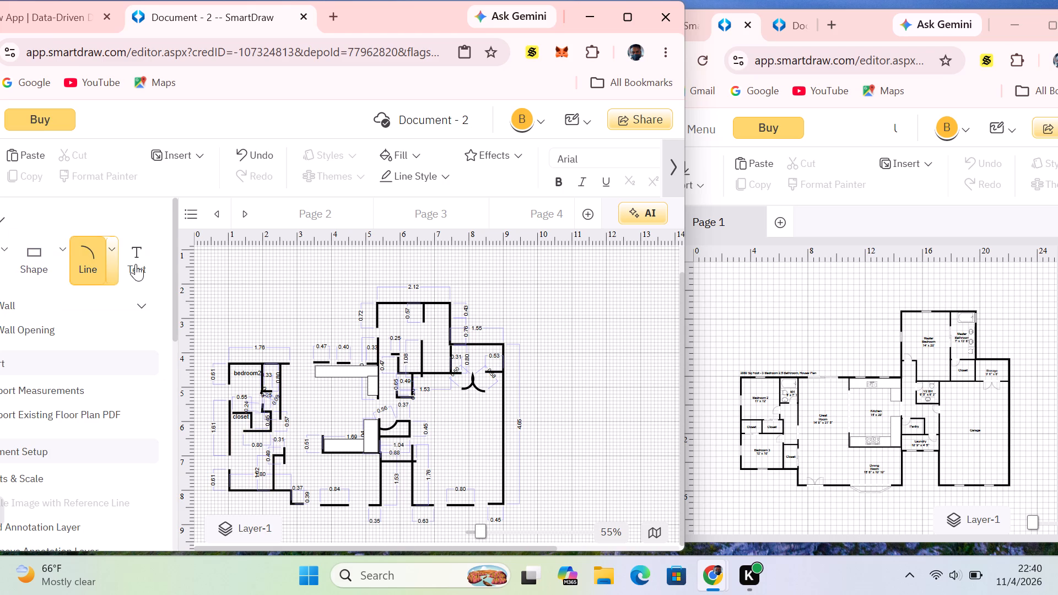
left_click(136, 263)
left_click(234, 457)
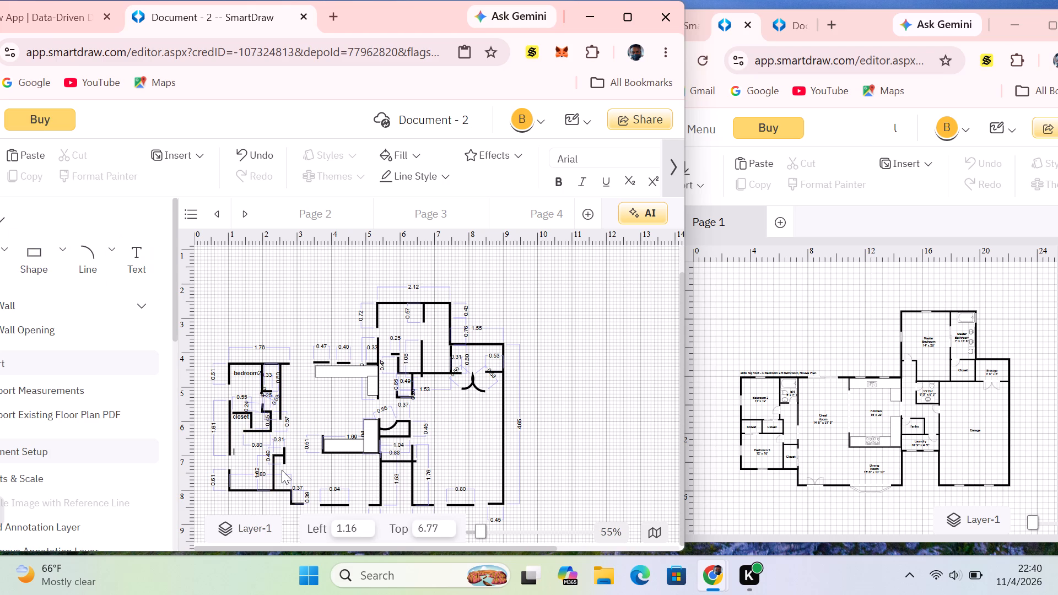
type("bedr")
type("oom")
key("3")
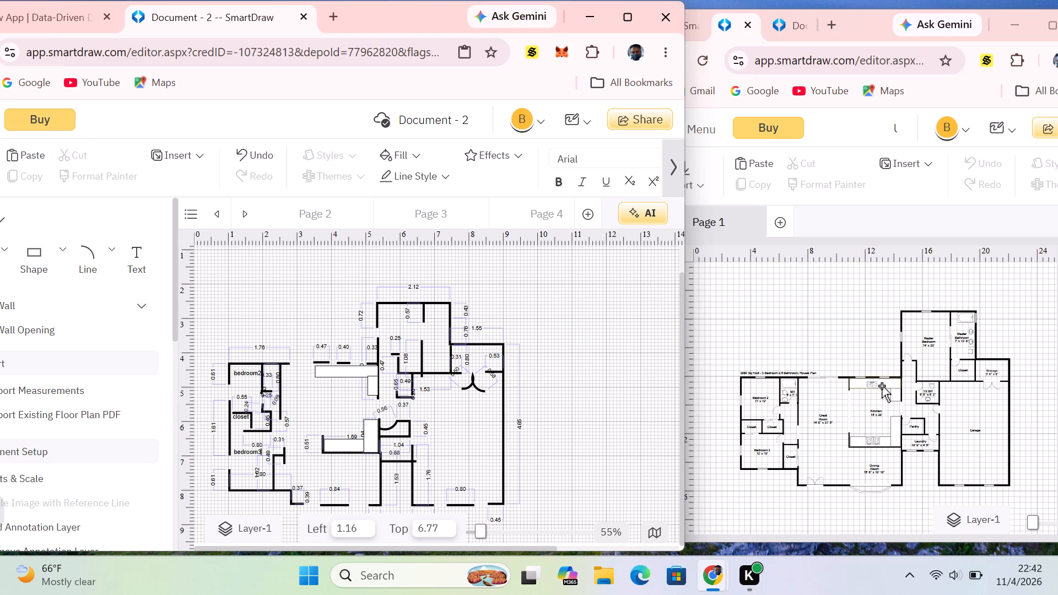
Add the text label "dining room" in the space below the lower kitchen counter, at about 3.63 left and 7.46 top.
double_click(337, 467)
left_click(143, 262)
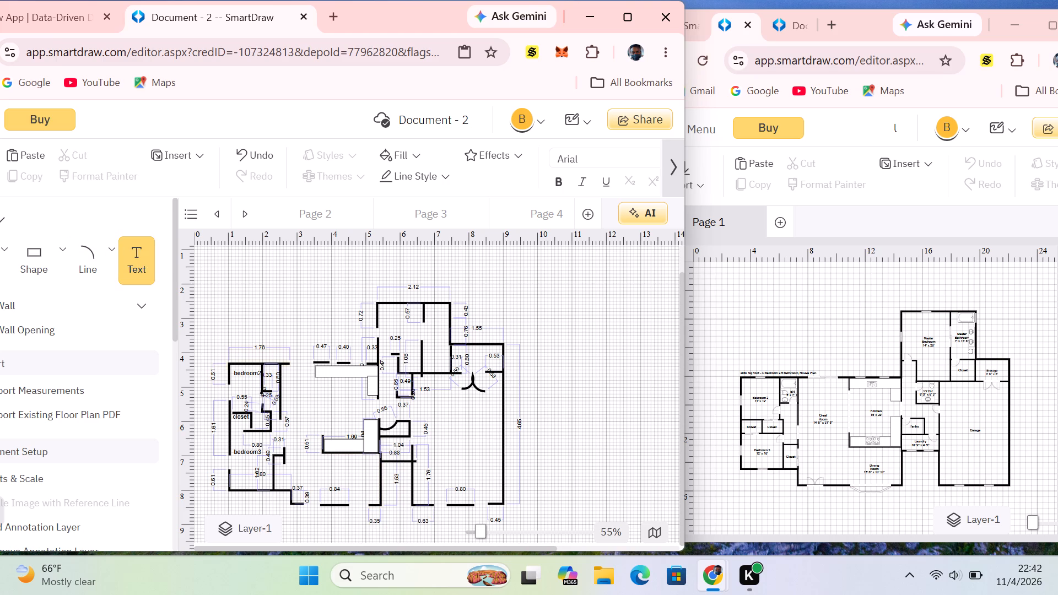
left_click(319, 482)
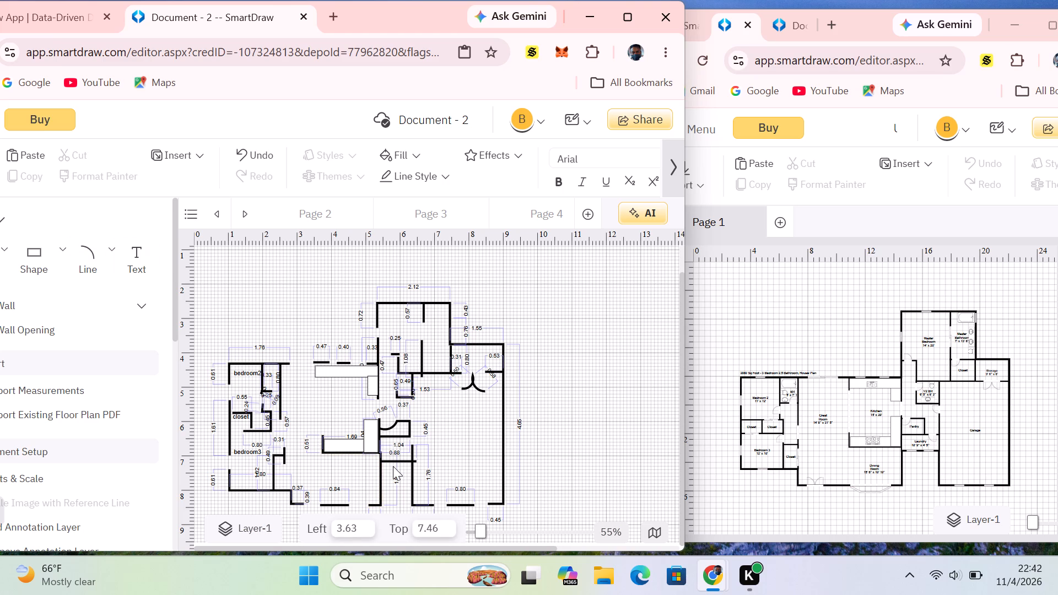
type("dining")
key("space")
type("room")
left_click(337, 415)
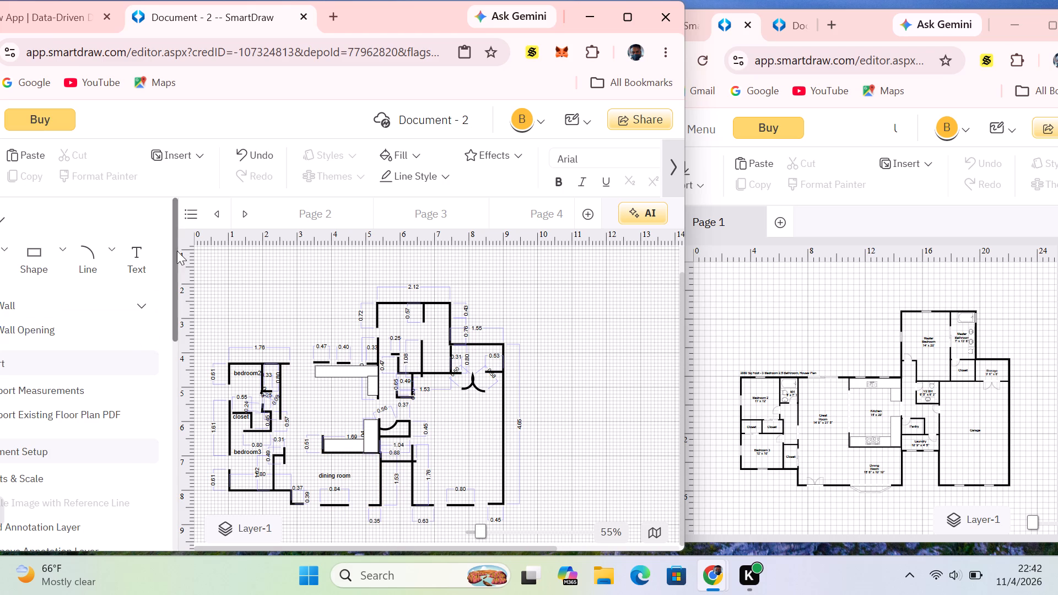
Add the text label "kitchen" between the two kitchen counters, at about 4.11 left and 5.20 top.
left_click(151, 257)
left_click(335, 403)
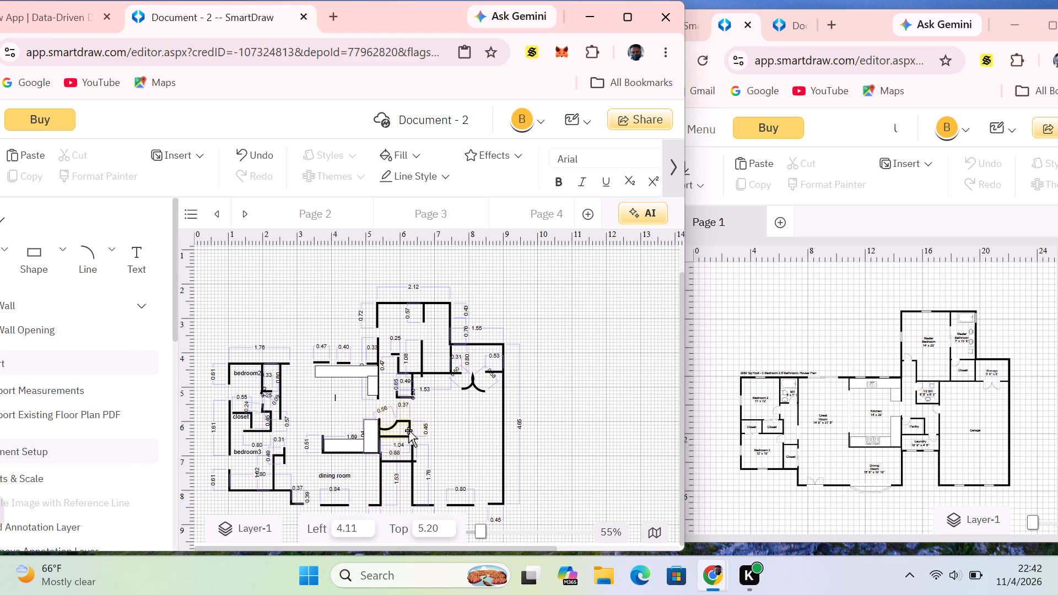
key("j")
key("BackSpace")
type("kitchen")
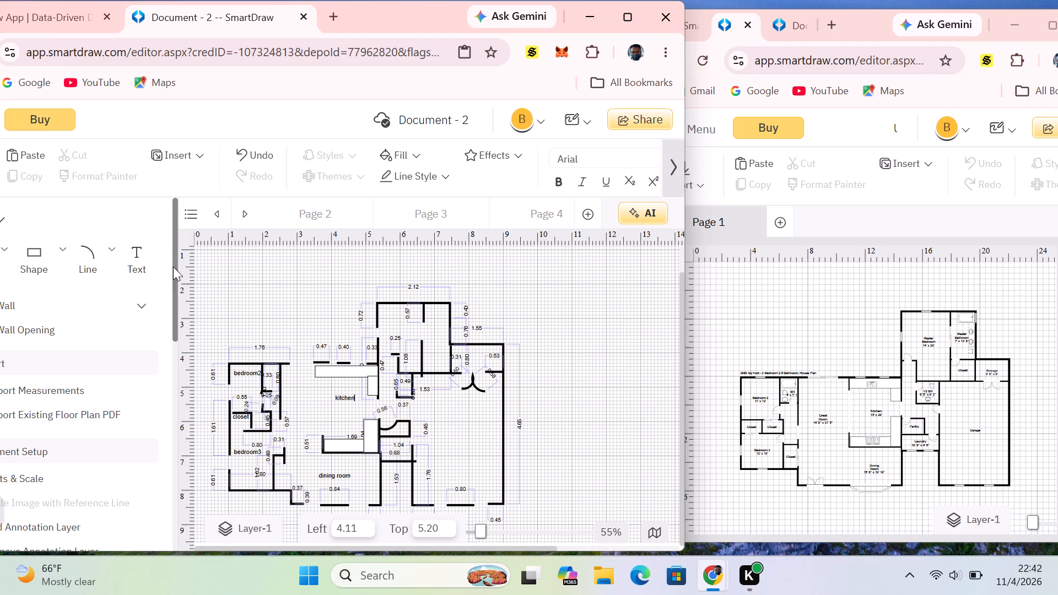
Add the text label "laundry" in the small room beside the lower kitchen counter, at about 5.65 left and 6.48 top.
left_click(124, 257)
left_click(380, 444)
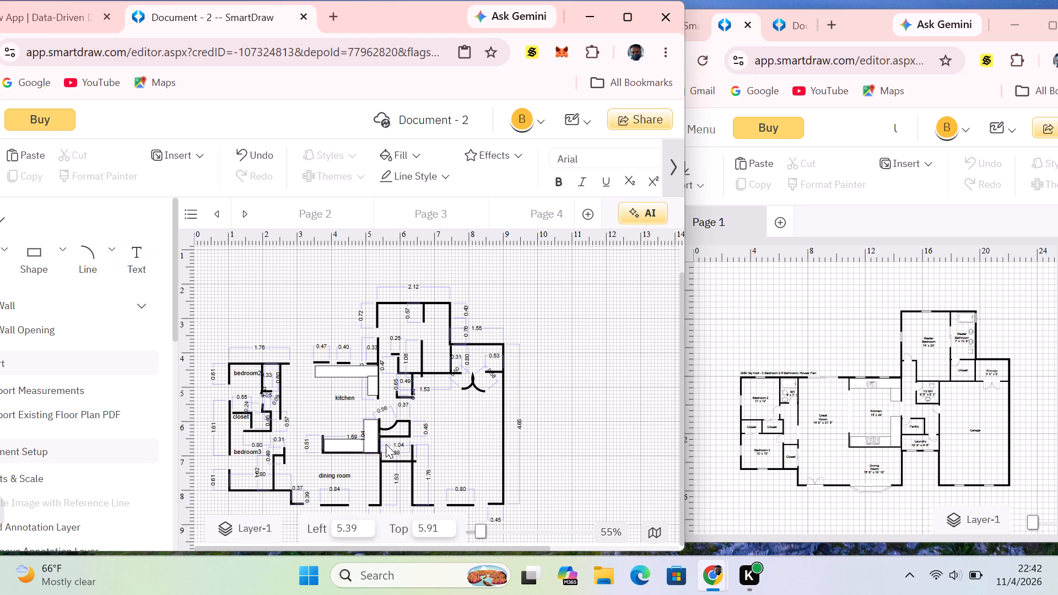
left_click(387, 444)
double_click(386, 448)
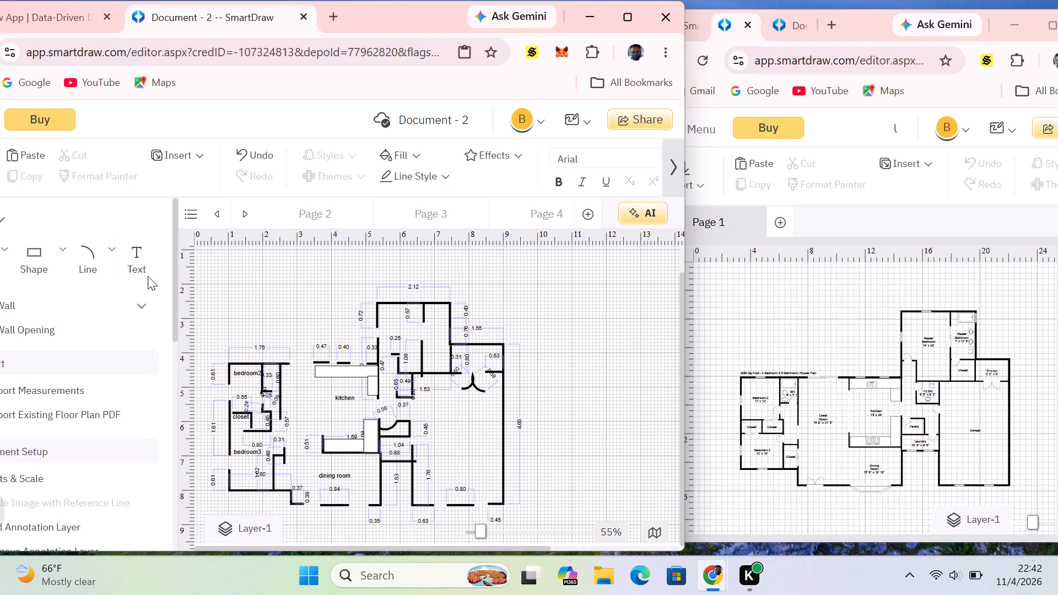
left_click(134, 266)
left_click(387, 448)
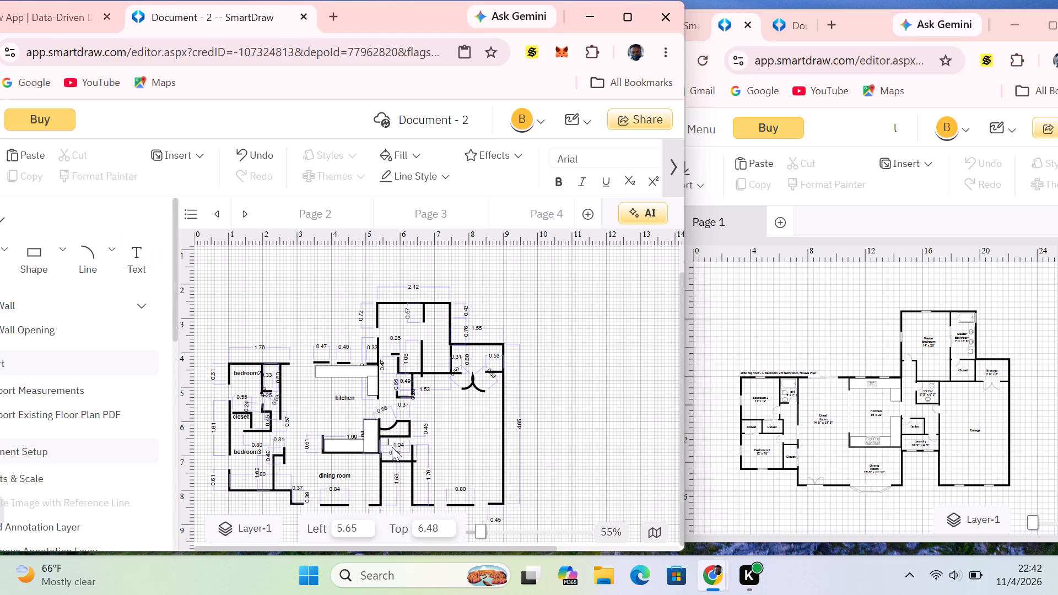
type("laundry")
Add the two-line text label "master bedroom" in the larger room of the top wing, at about 5.65 left and 2.75 top.
left_click(129, 251)
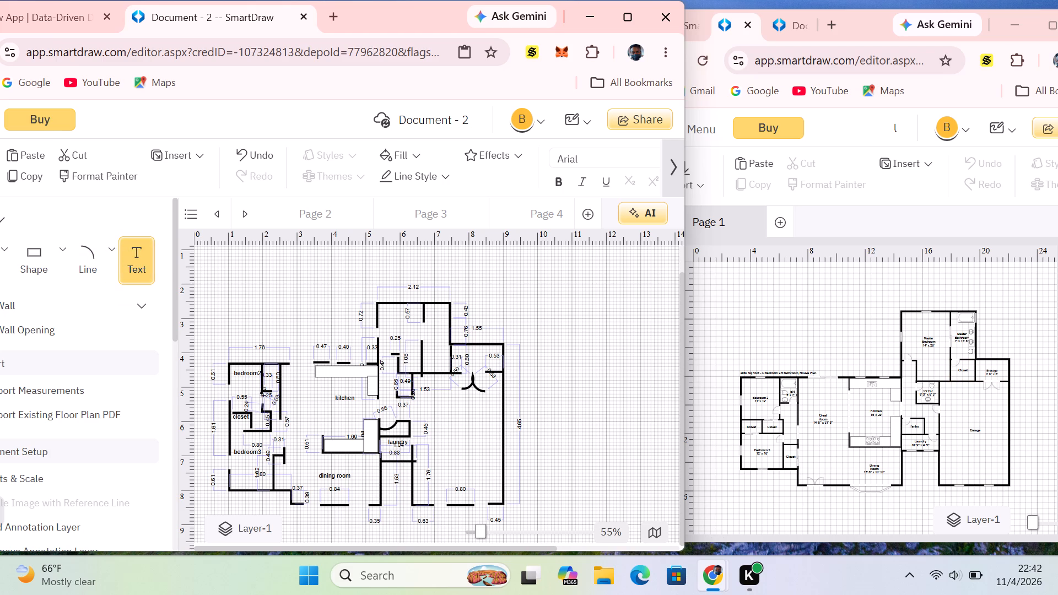
left_click(388, 319)
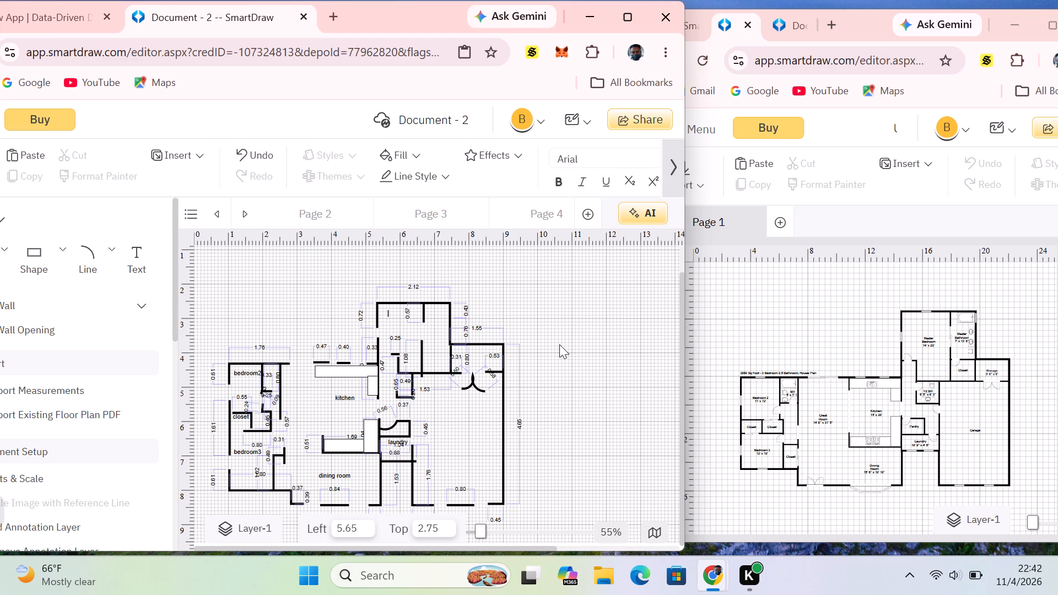
type("master")
key("space")
type("bedroom")
key("BackSpace")
key("BackSpace")
key("BackSpace")
key("BackSpace")
key("BackSpace")
key("BackSpace")
key("BackSpace")
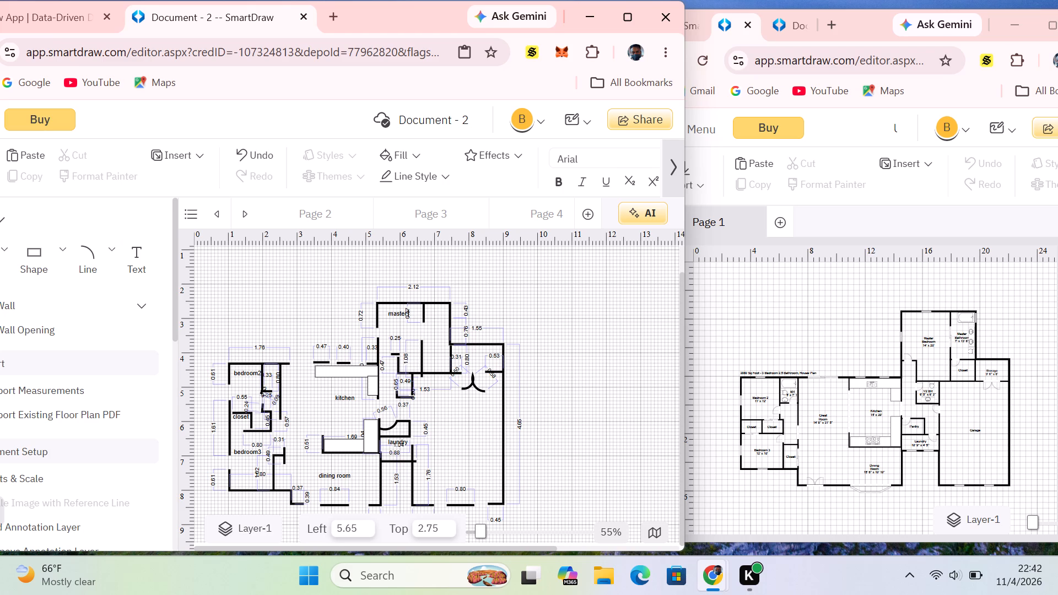
key("Return")
type("bedr")
type("oom")
left_click(438, 322)
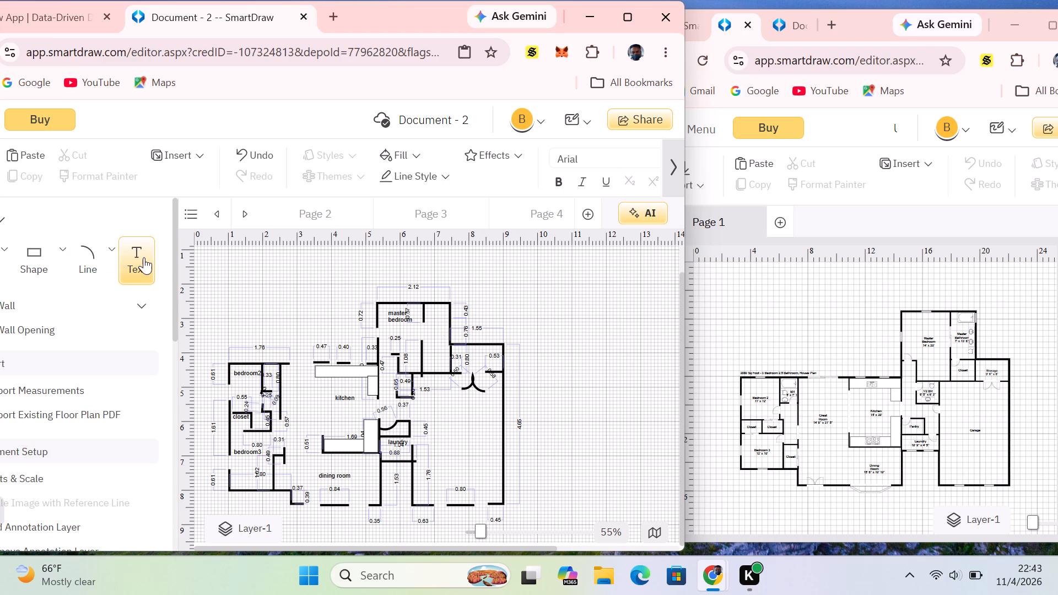
Add the two-line text label "master bathrrom" in the room beside the master bedroom, at about 6.89 left and 2.89 top.
left_click(147, 258)
left_click(430, 324)
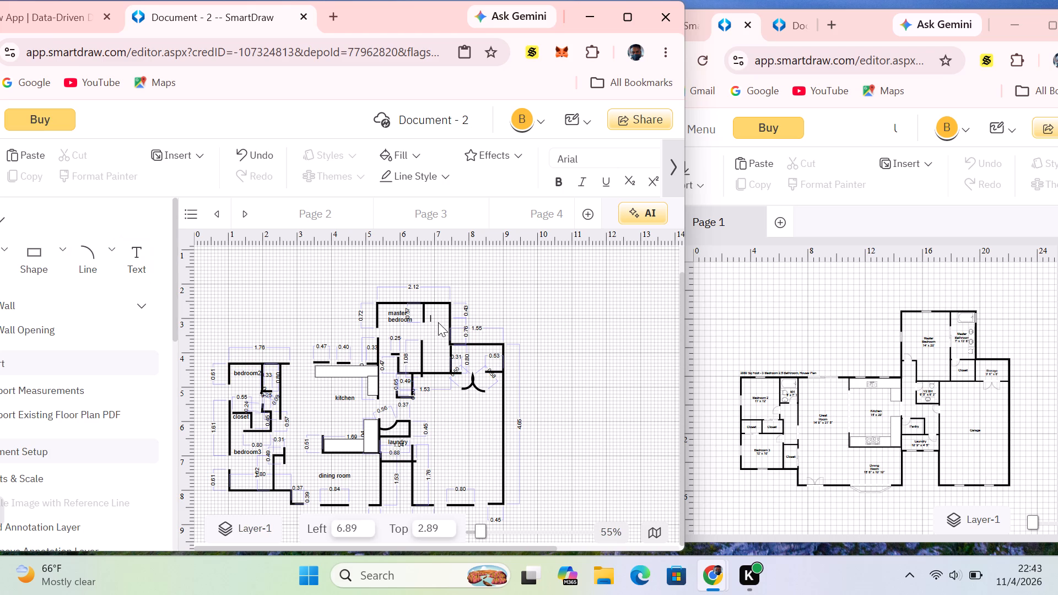
type("mas")
type("ter")
key("Return")
type("bathrrom")
left_click(449, 306)
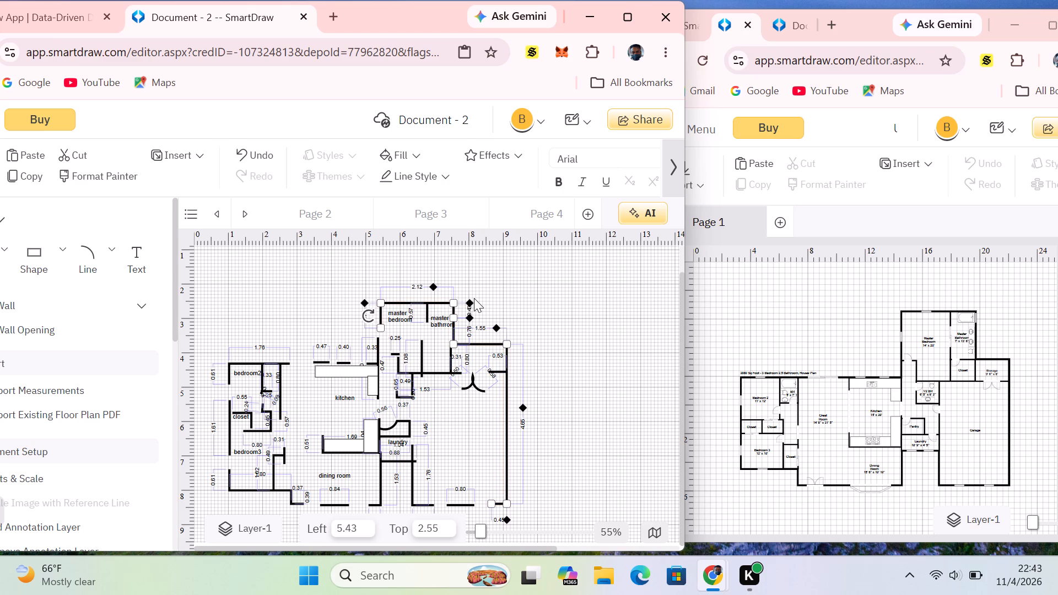
left_click(475, 297)
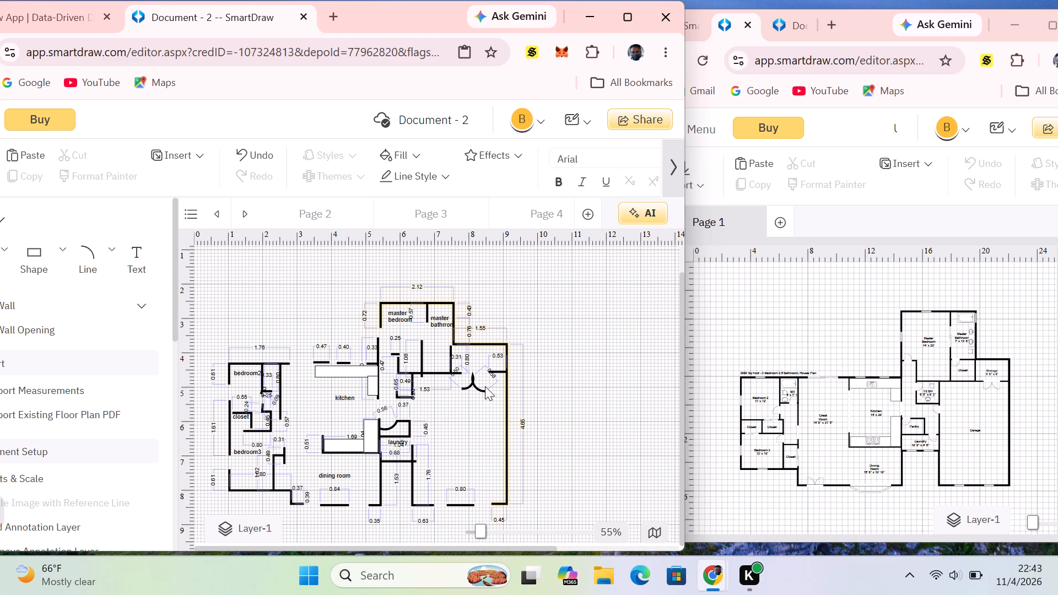
Add the text label "storage" in the room above the double door arcs, at about 8.07 left and 3.77 top.
left_click(125, 256)
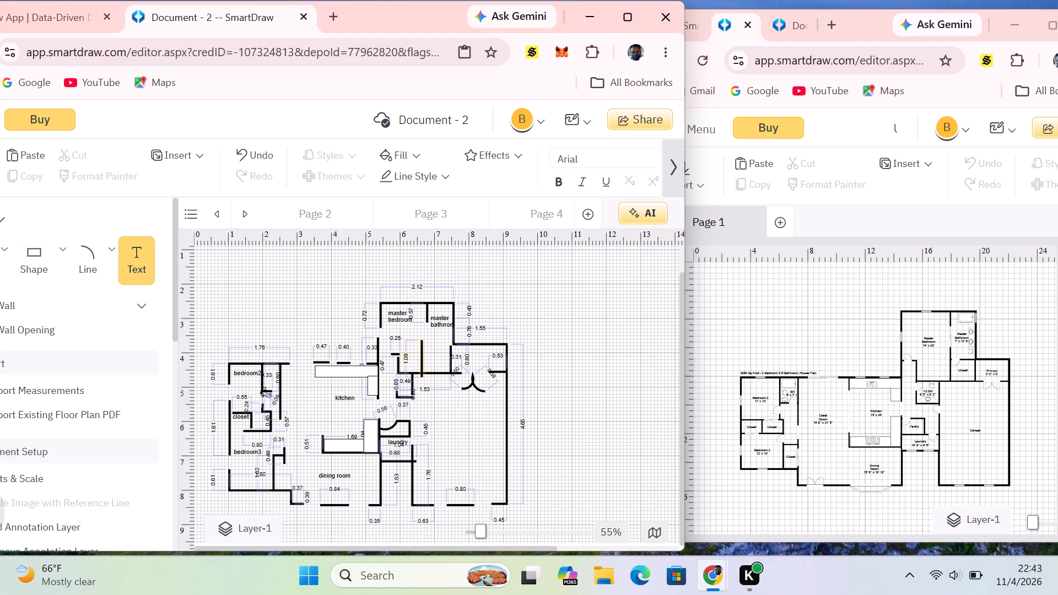
left_click(471, 354)
type("sr")
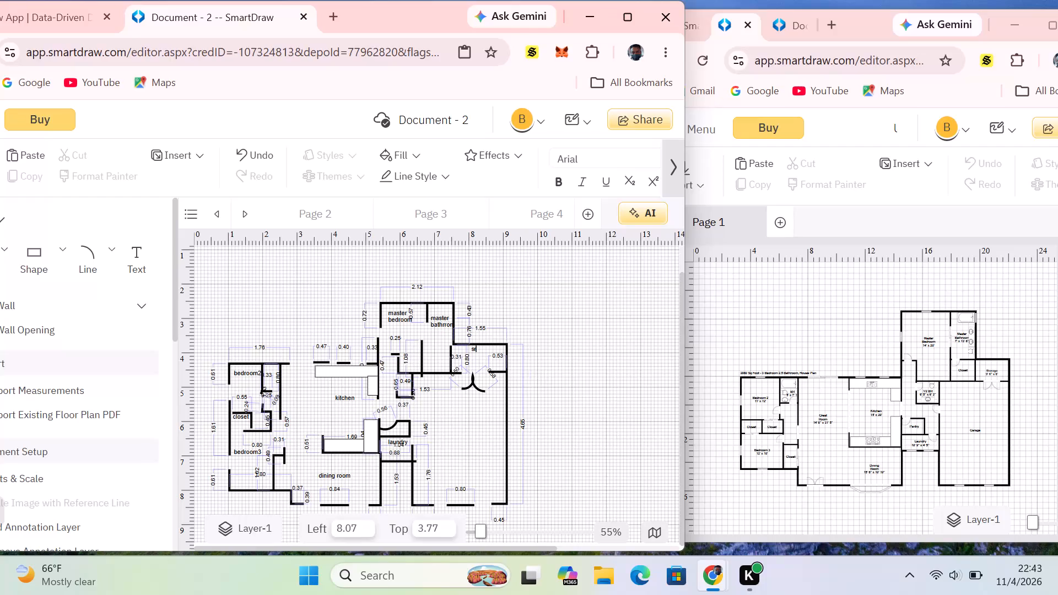
key("BackSpace")
type("torage")
left_click(442, 440)
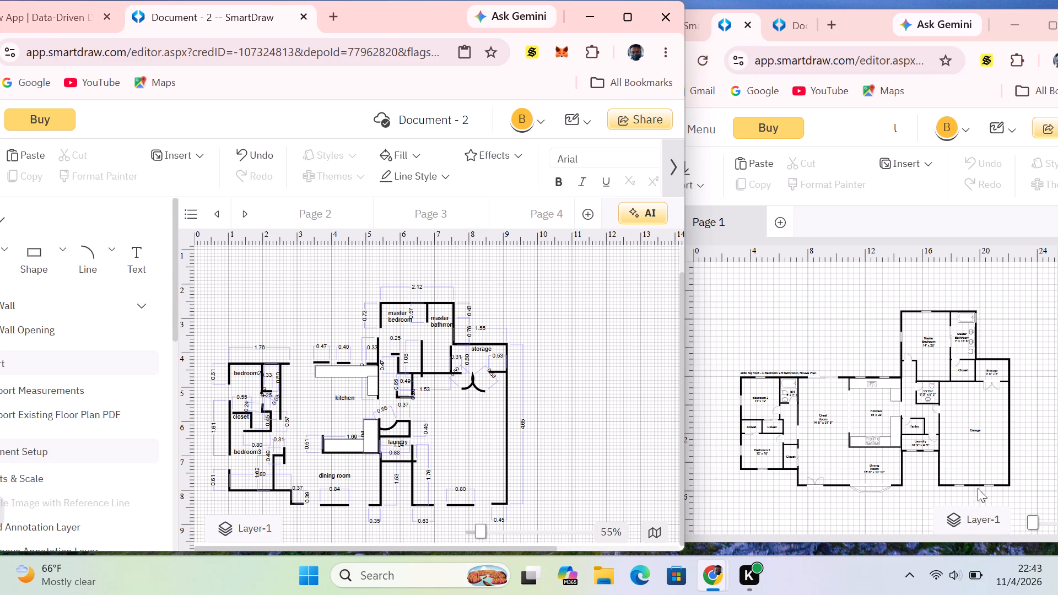
Add the text label "garage" in the large space below the storage room, matching the example plan, at about 7.29 left and 5.99 top.
left_click(1043, 524)
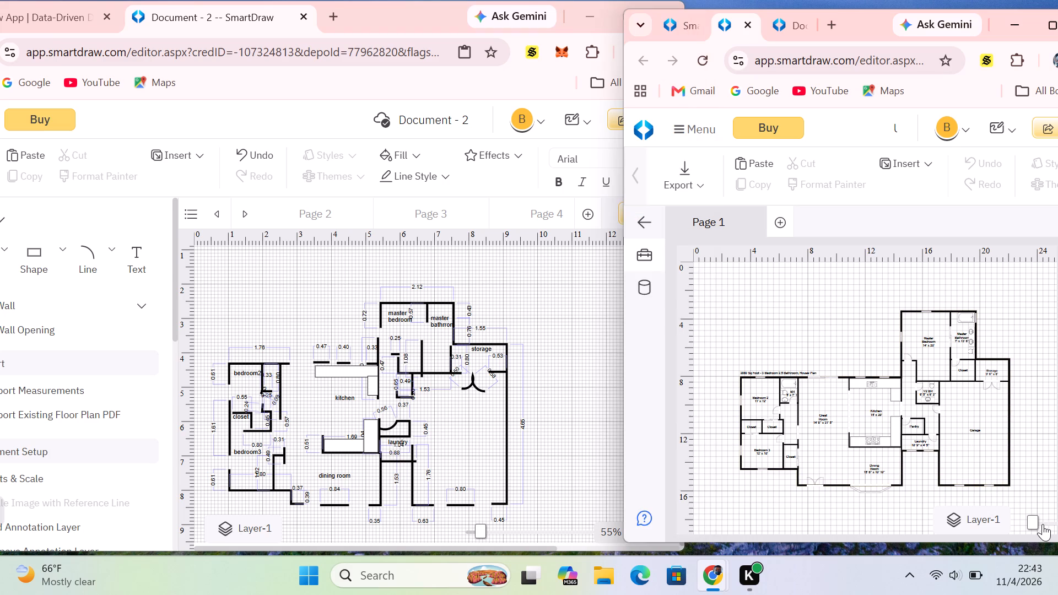
scroll(956, 470, "down", 1)
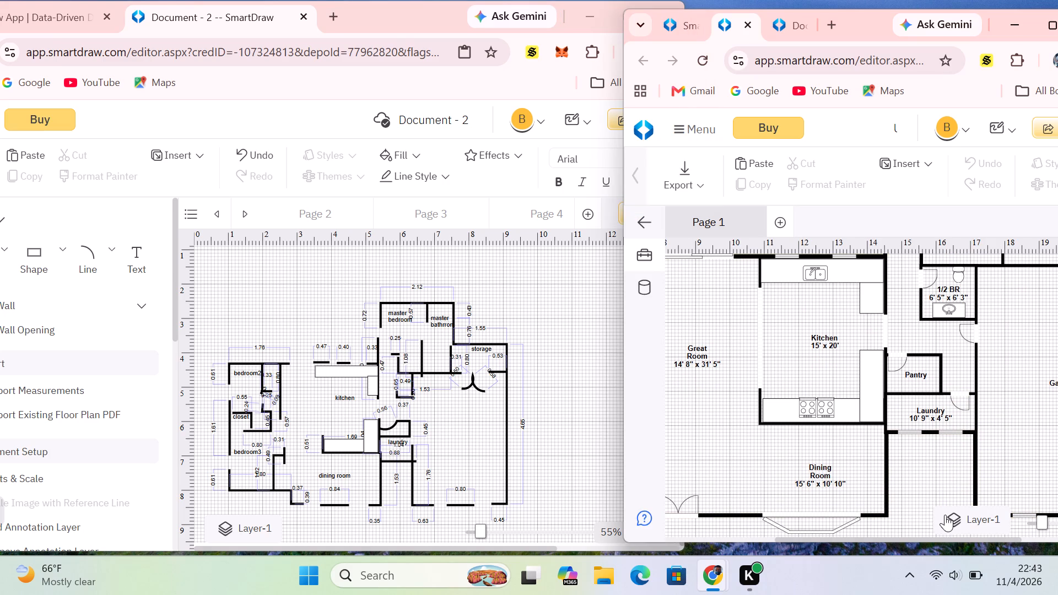
left_click_drag(837, 539, 895, 525)
left_click(427, 440)
left_click(136, 261)
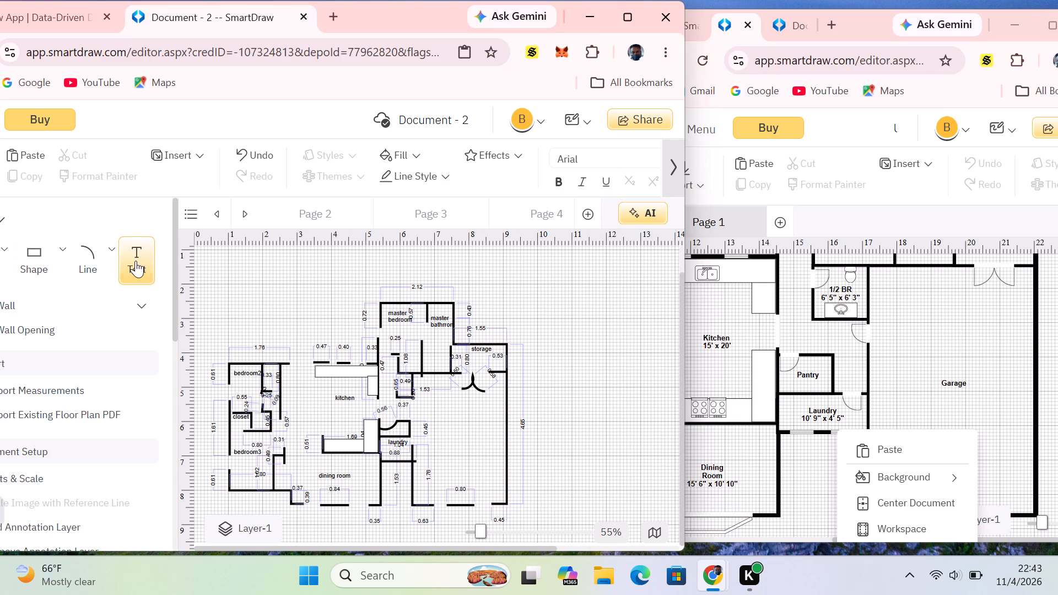
left_click(444, 430)
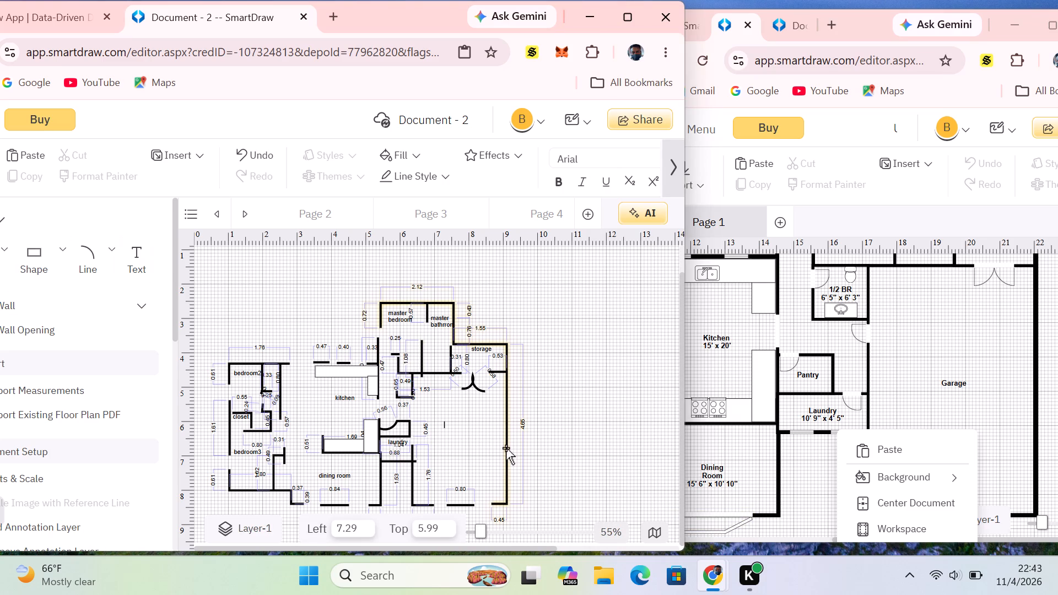
type("garage")
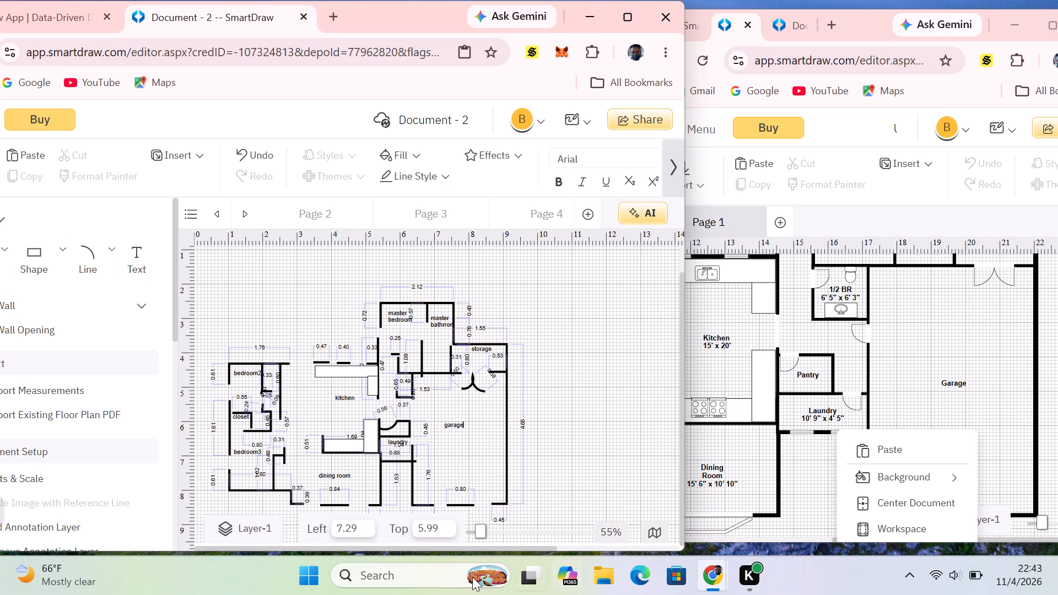
left_click(600, 420)
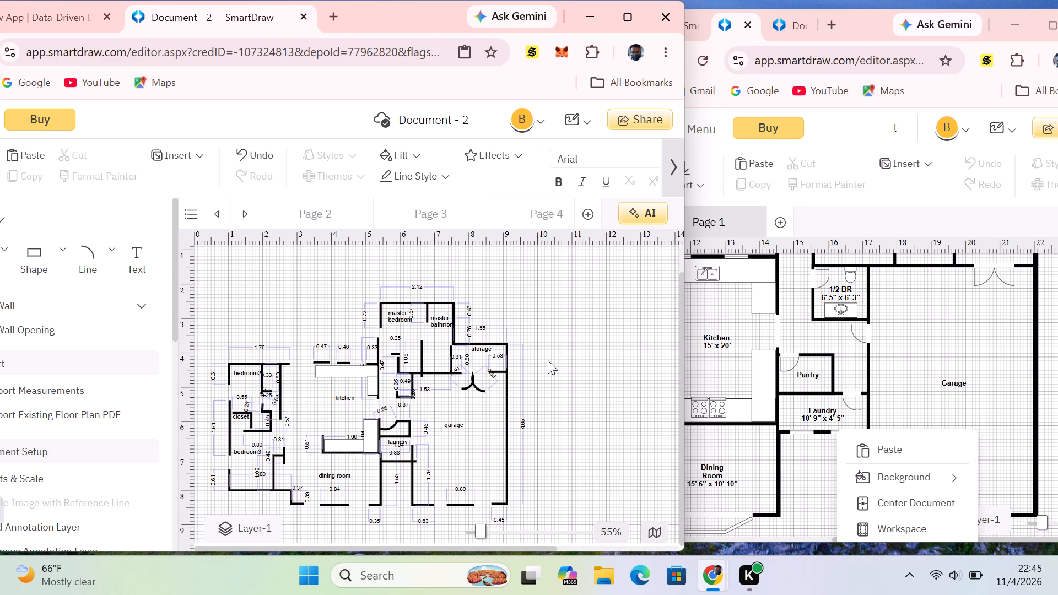
left_click(581, 360)
Add the text label "closet", preceded by two blank lines, in the room below the master bathroom, at about 6.90 left and 3.71 top.
left_click(933, 420)
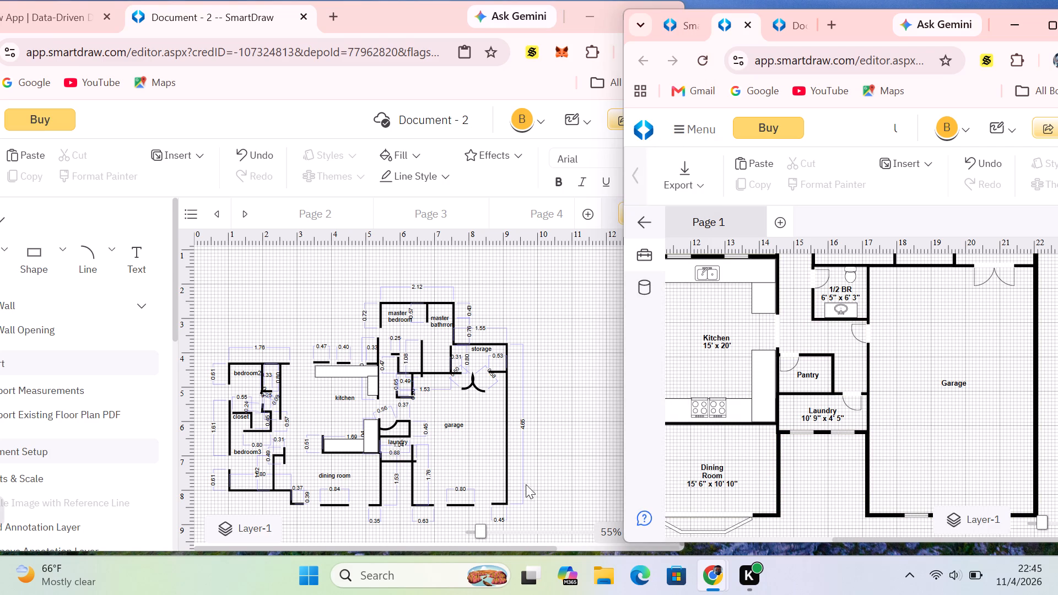
scroll(789, 403, "up", 3)
scroll(789, 403, "down", 2)
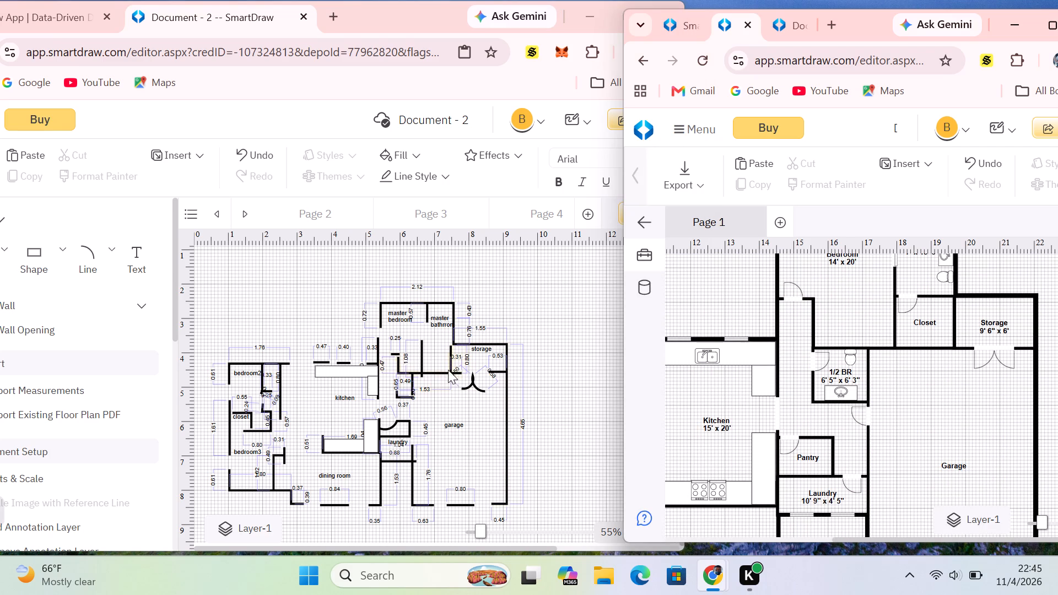
left_click(130, 253)
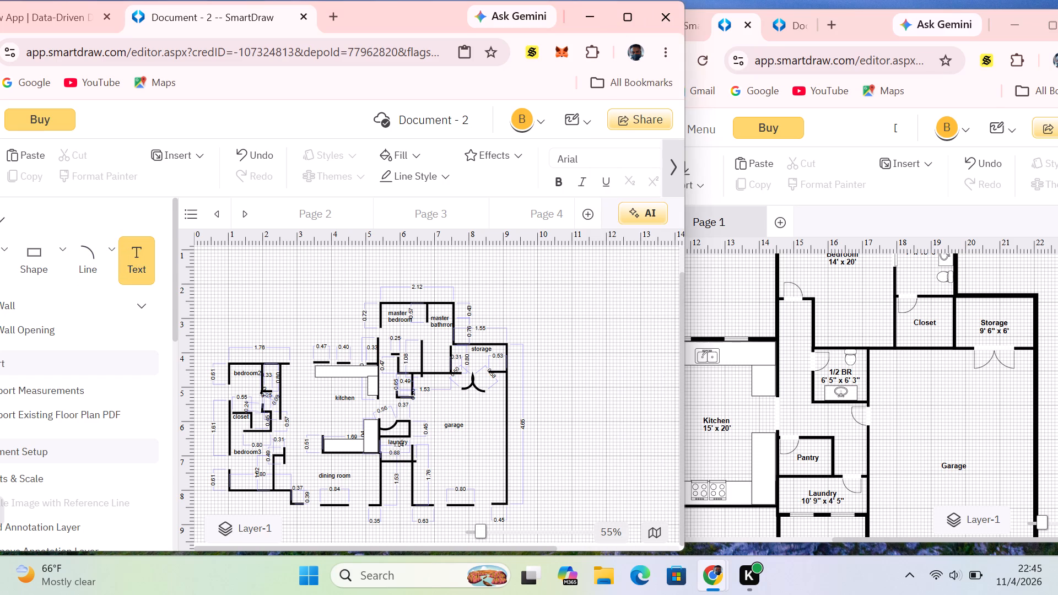
left_click(431, 352)
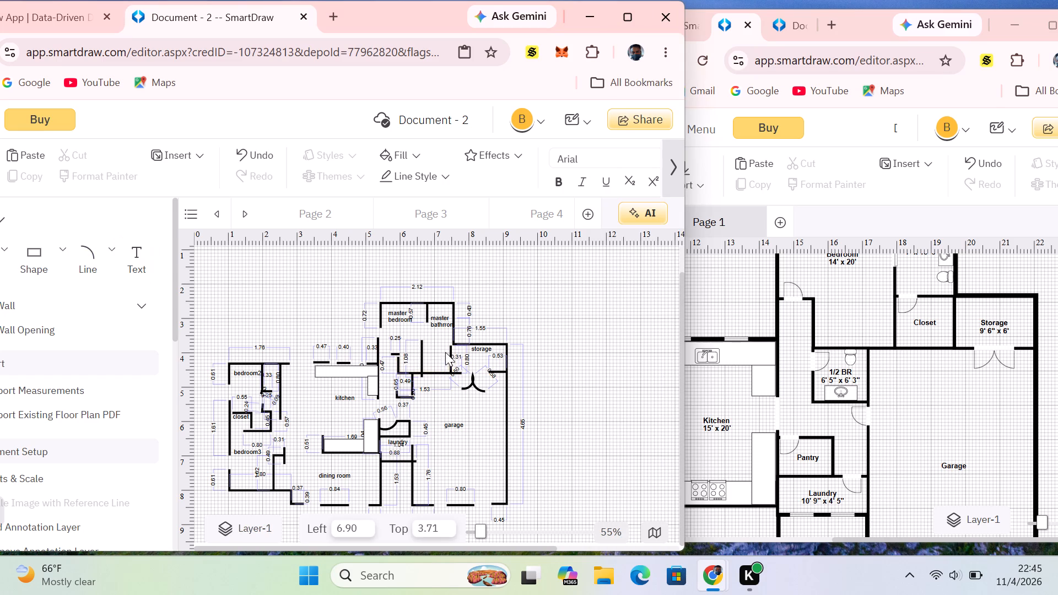
key("Return")
key("Return")
type("closet")
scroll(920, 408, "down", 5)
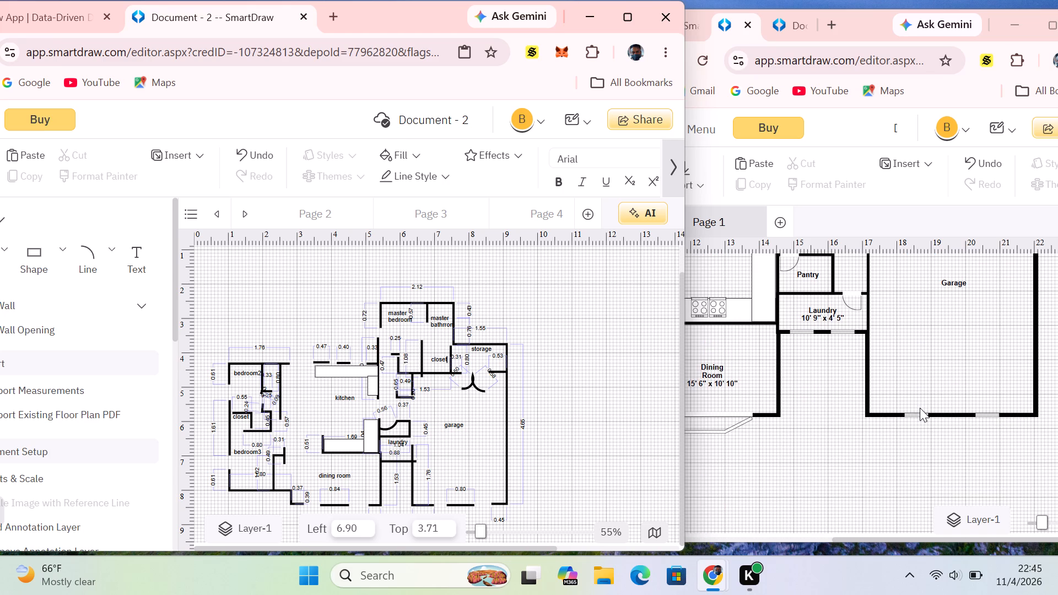
On Page 3, enlarge the kitchen island rectangle above the four stools, stretching its upper-left corner to about 2.12 left and 3.98 top.
left_click(449, 218)
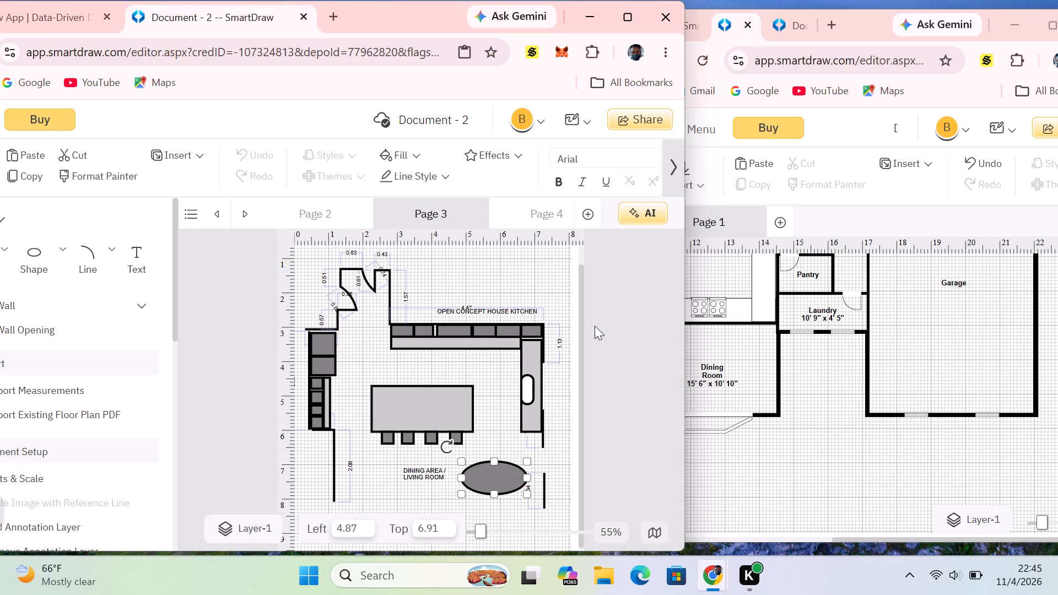
left_click(409, 394)
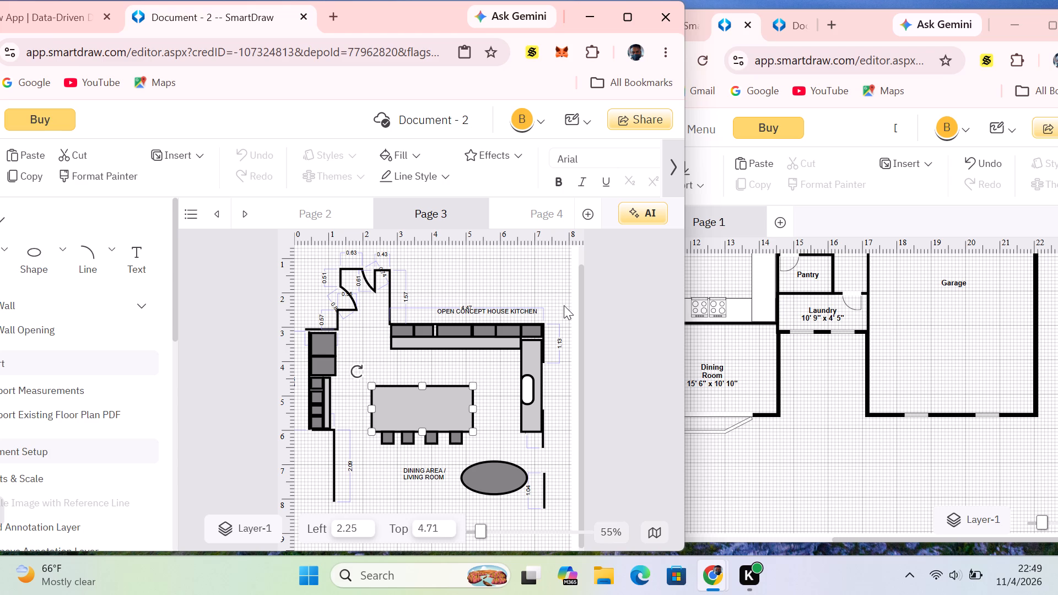
left_click(404, 422)
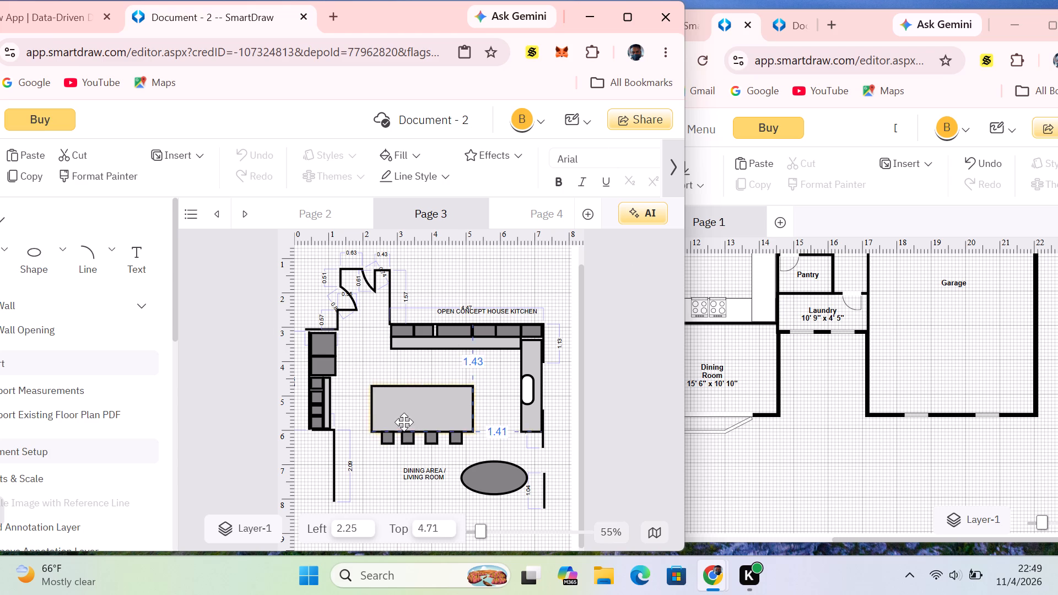
left_click_drag(376, 387, 400, 345)
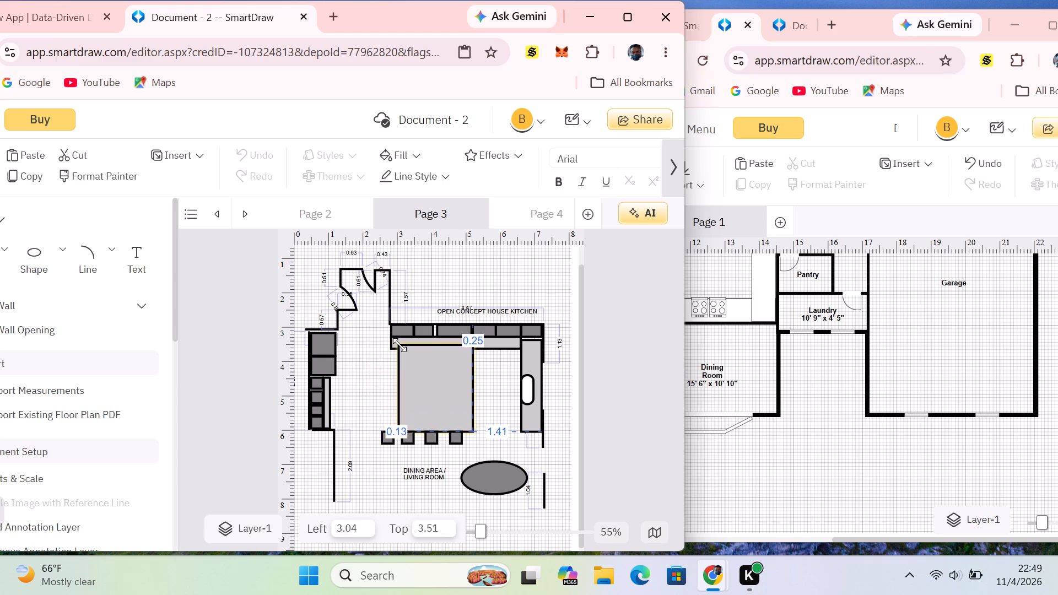
left_click_drag(400, 345, 338, 361)
left_click(350, 351)
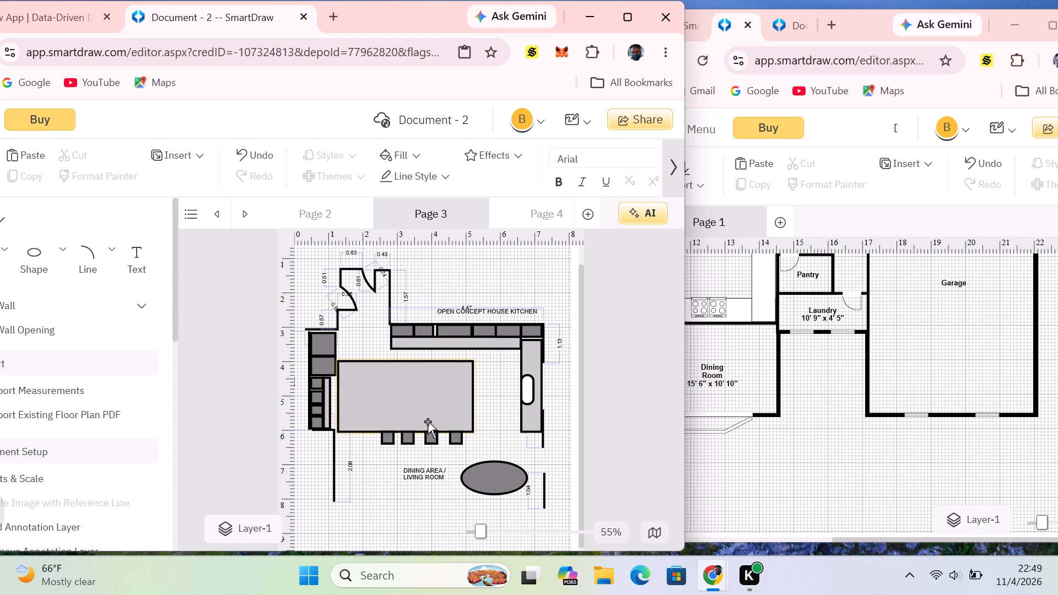
left_click(343, 390)
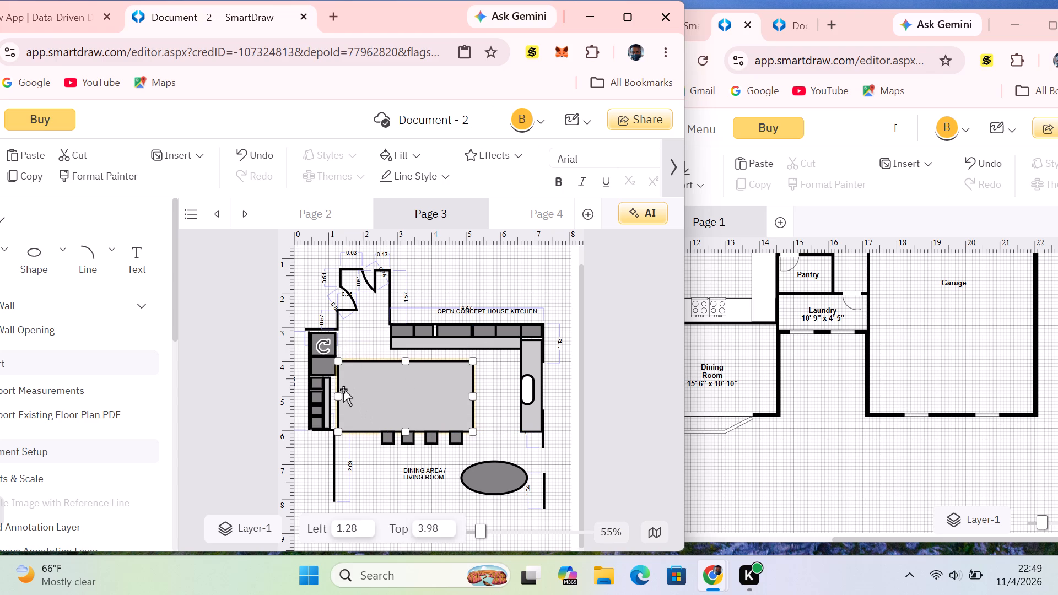
left_click_drag(339, 394, 368, 393)
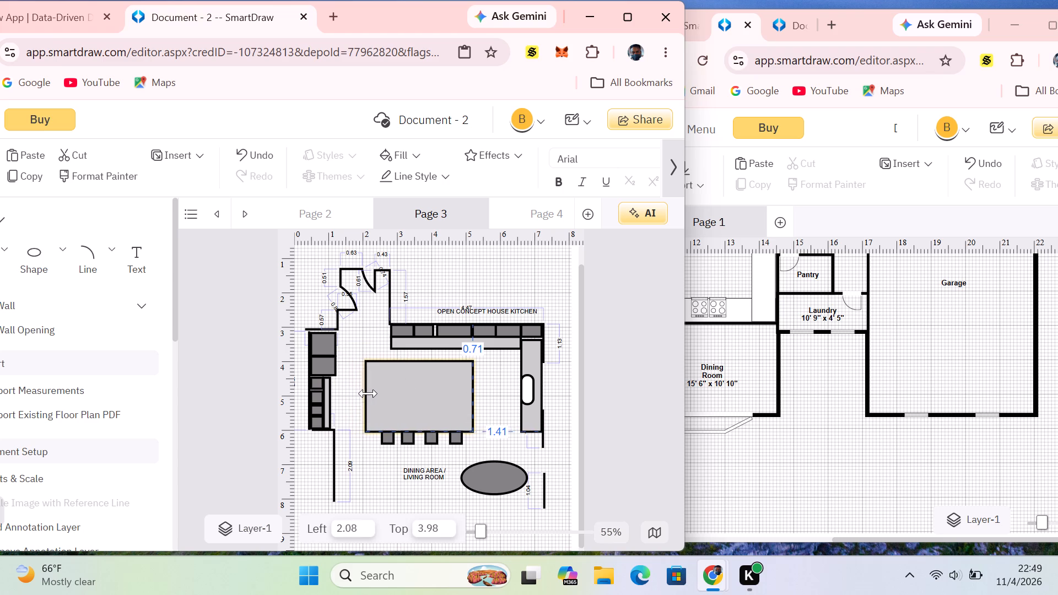
left_click_drag(368, 393, 370, 393)
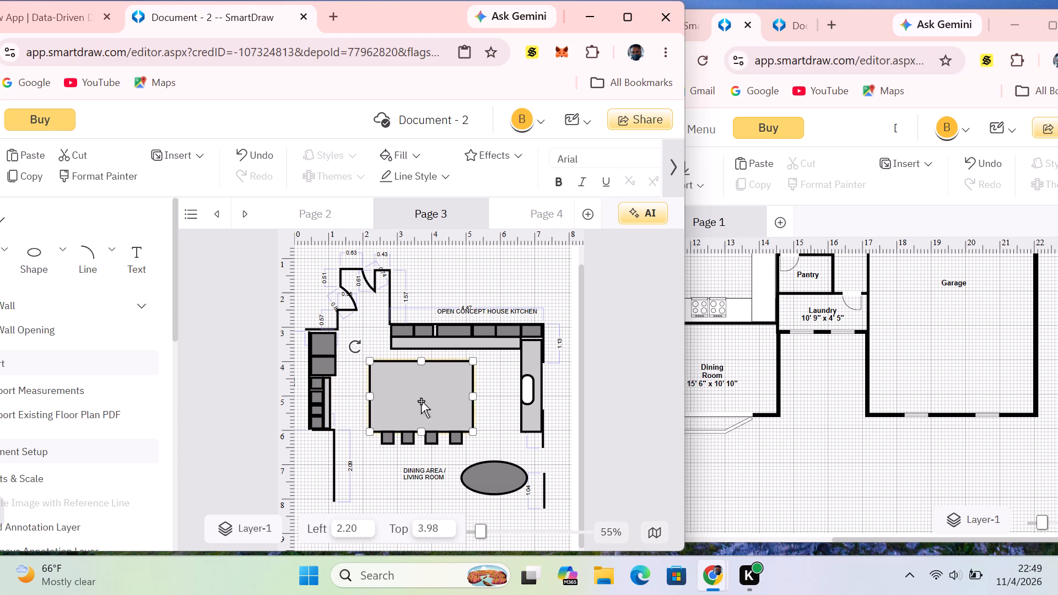
left_click(367, 398)
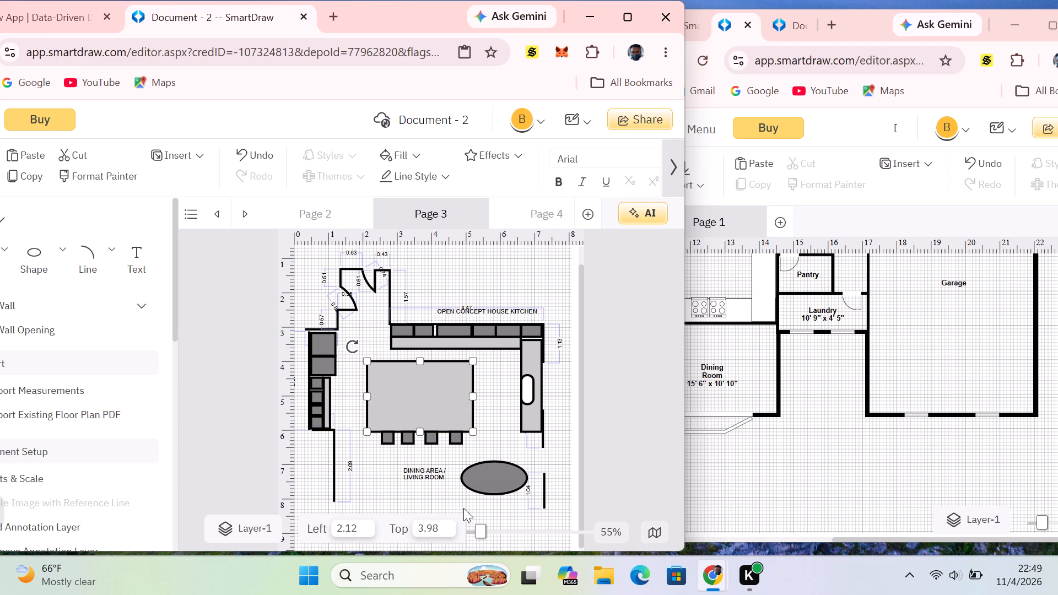